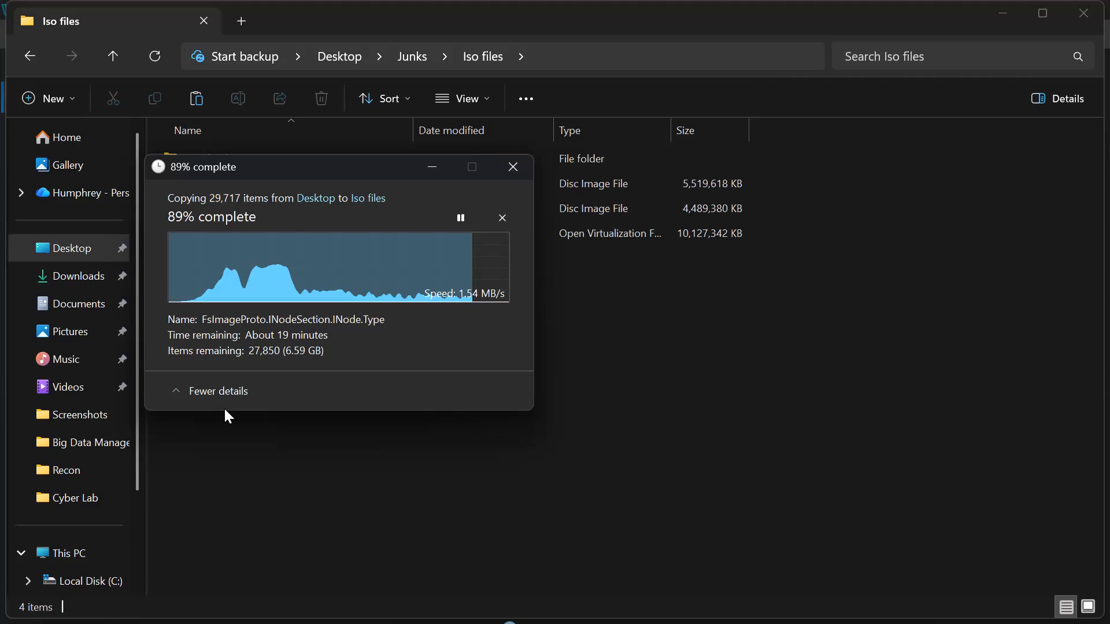
Switch to Chrome, open the first browser profile and load the TradingView chart from the new-tab shortcuts.
key(super+8)
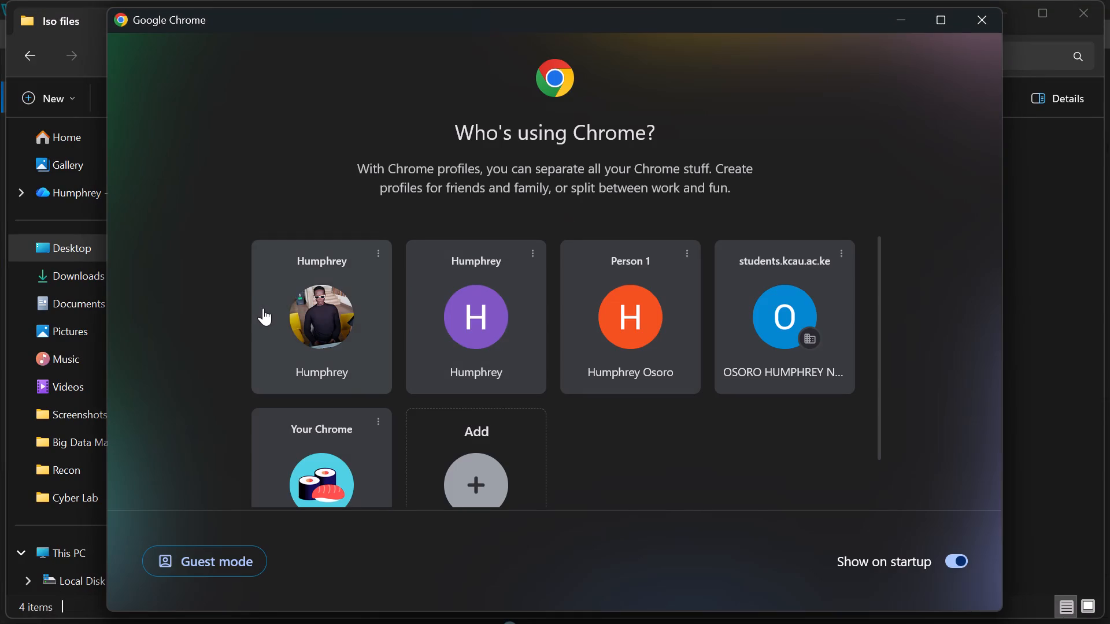
click(263, 308)
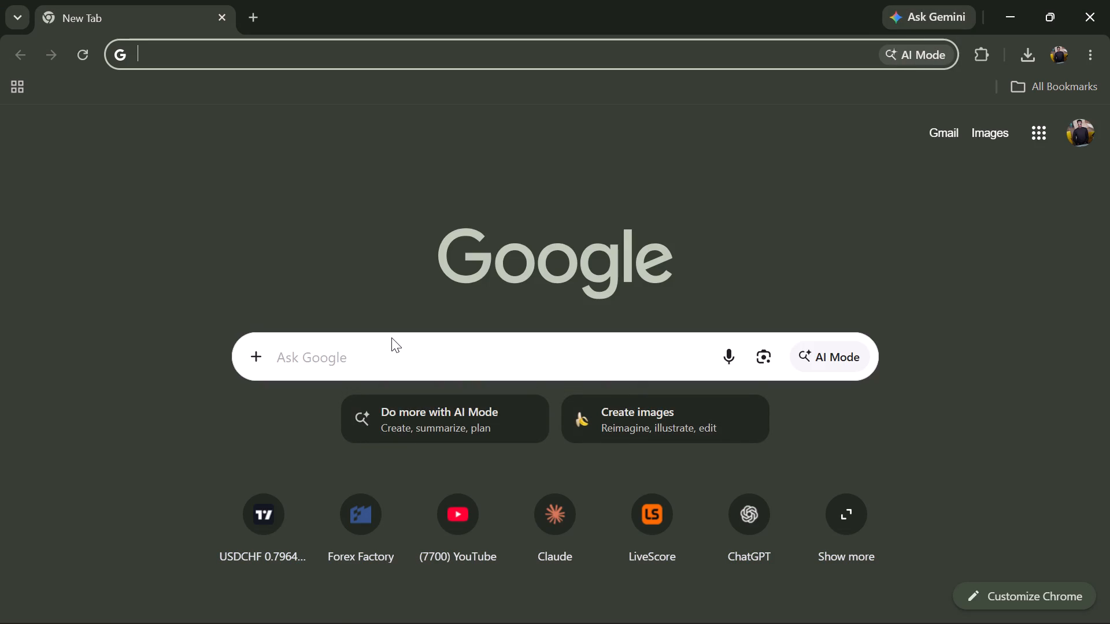
click(247, 536)
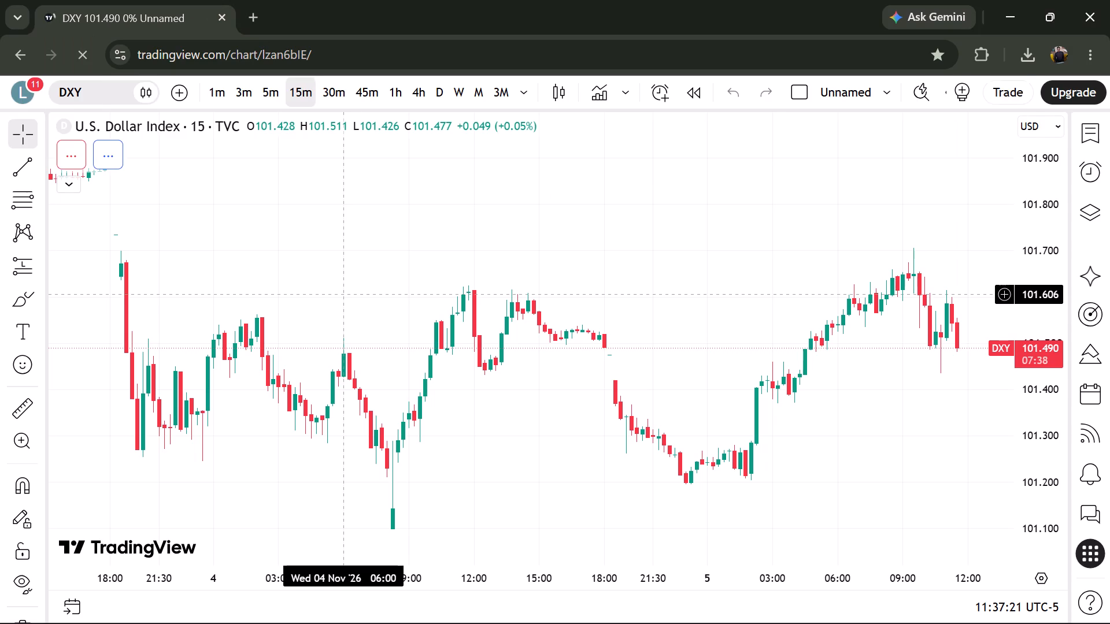
Switch the chart symbol from the watchlist to NQ1!, the NASDAQ 100 E-mini Futures, and show its recent price action.
scroll(375, 177, left, 2)
scroll(375, 177, up, 1)
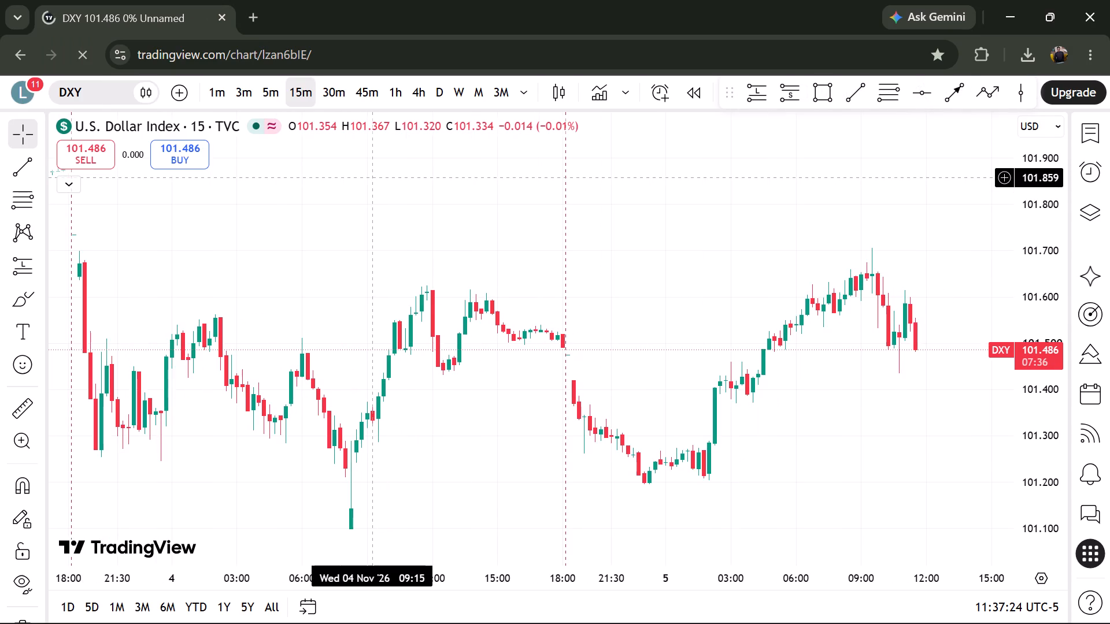
key(space)
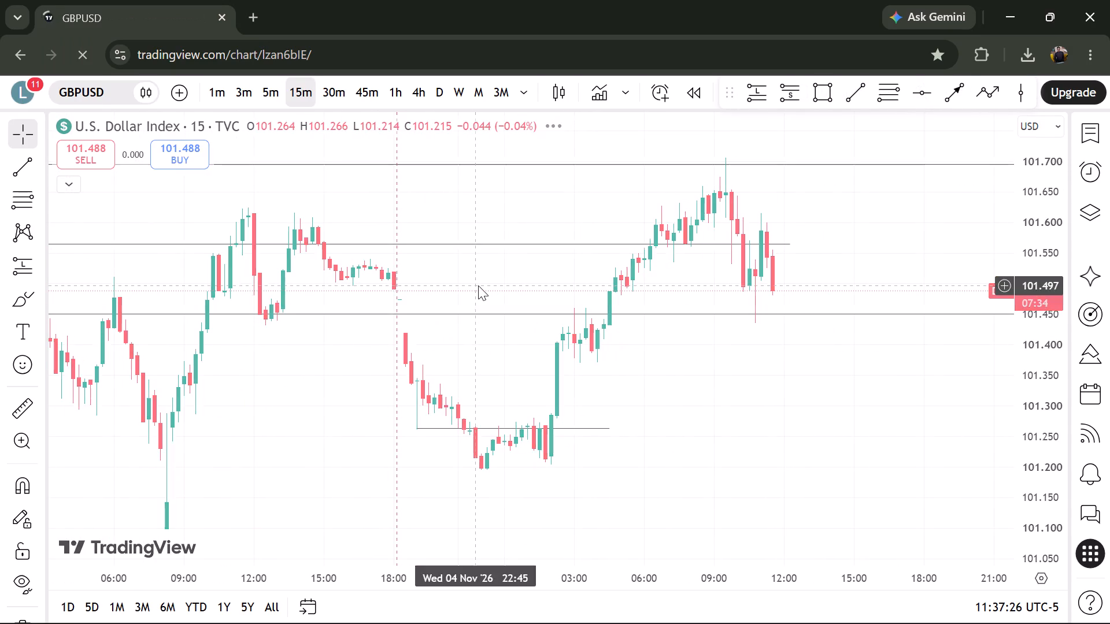
key(space)
key(space)
key(space)
key(space)
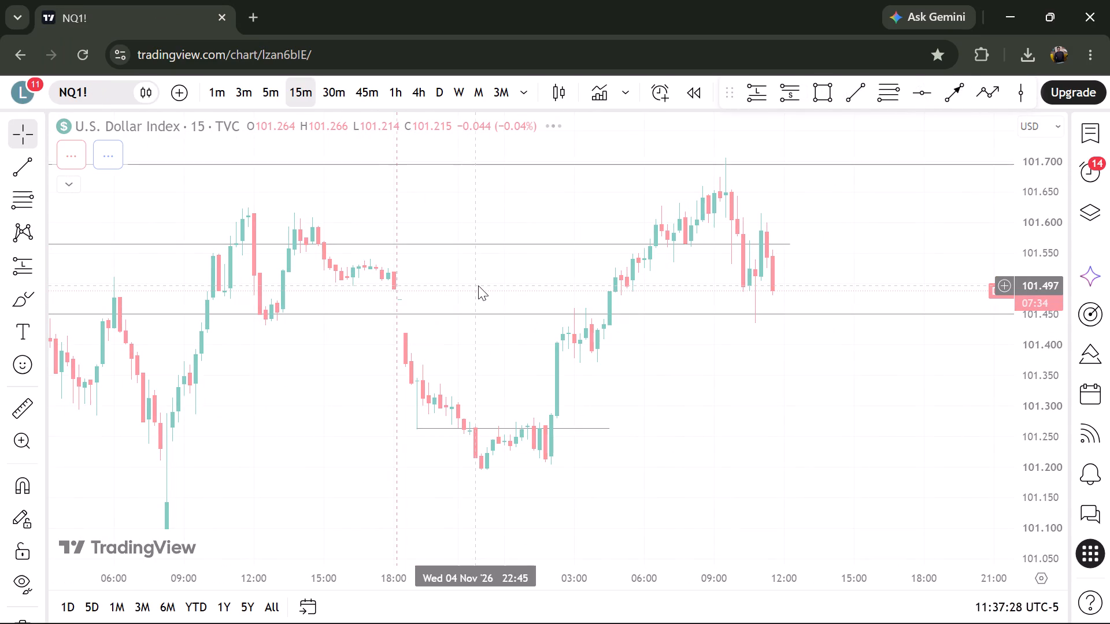
scroll(479, 358, down, 1)
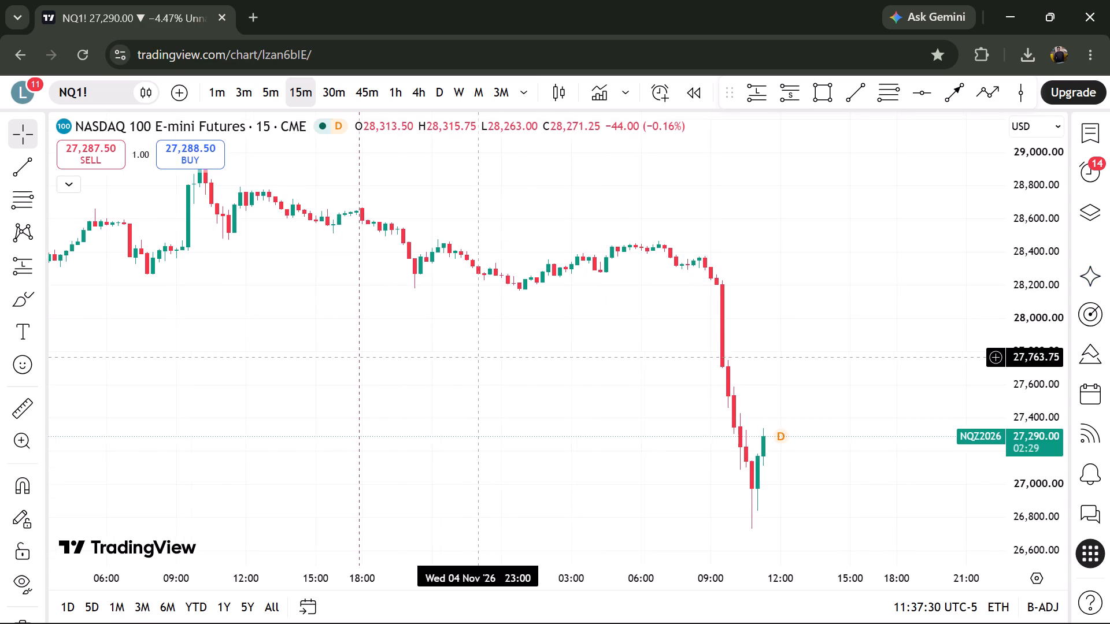
scroll(479, 358, down, 1)
scroll(479, 358, up, 1)
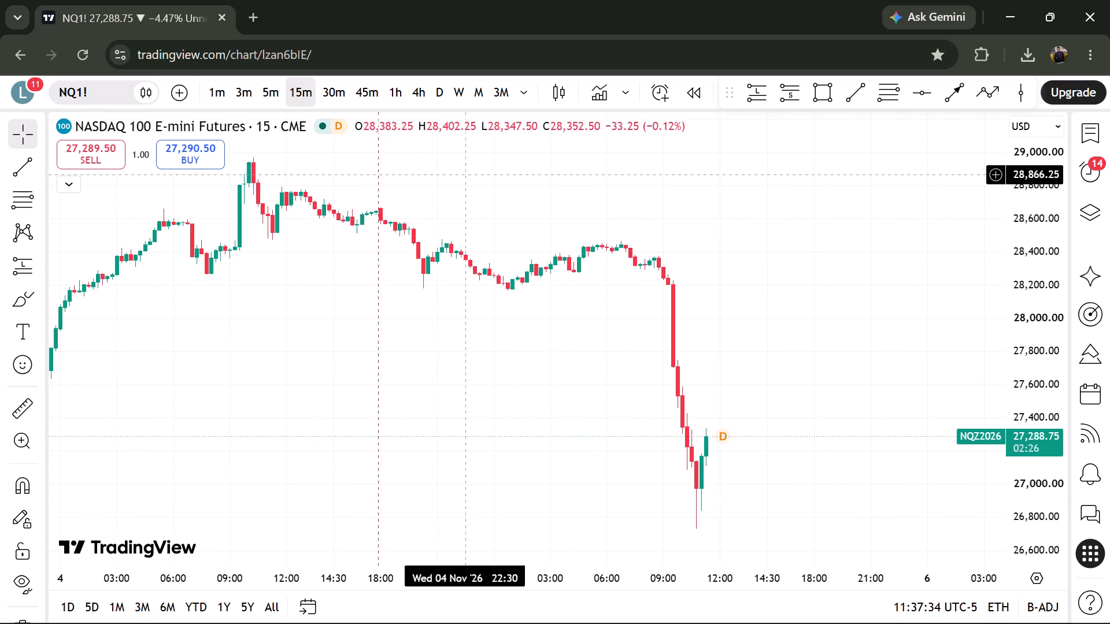
Open a second TradingView chart in a new tab and switch its symbol to ES1!, the S&P 500 E-mini Futures.
click(246, 25)
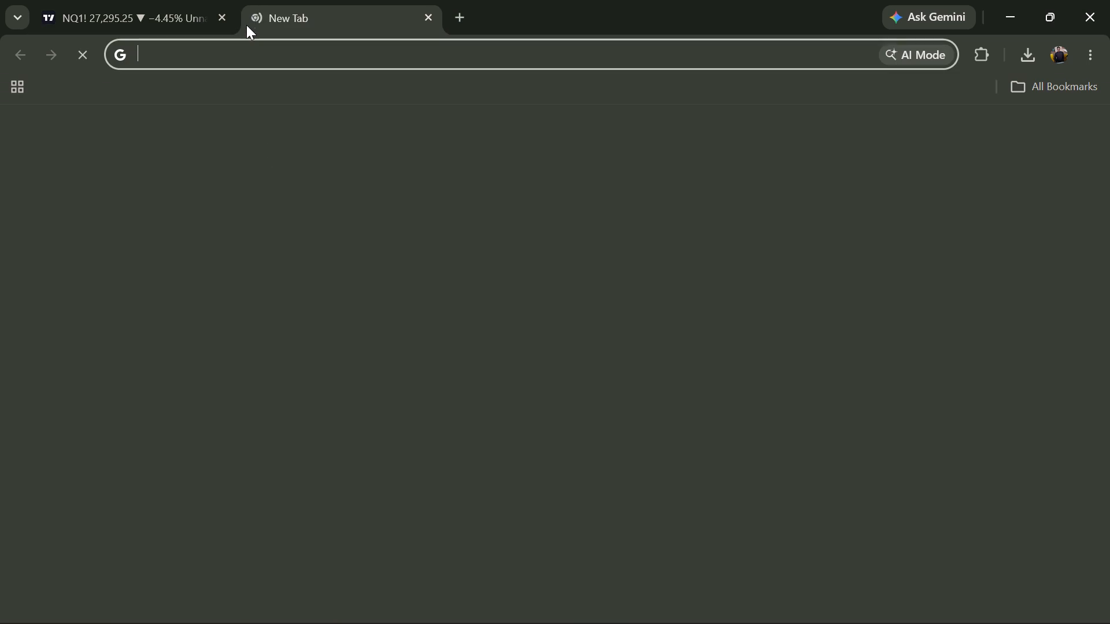
click(283, 504)
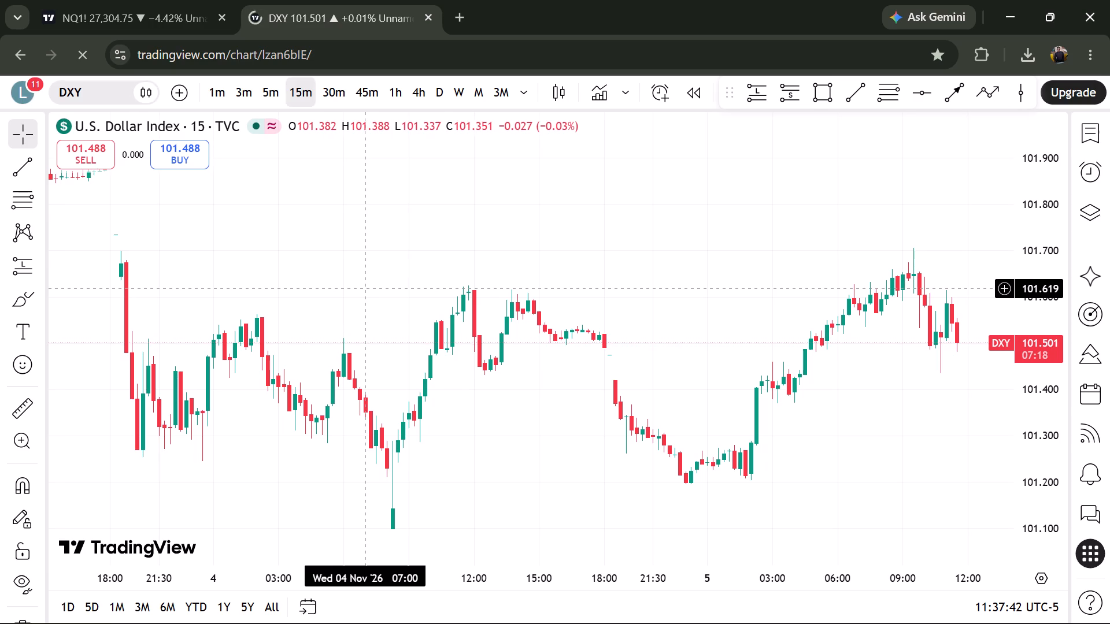
key(space)
key(space)
key(space)
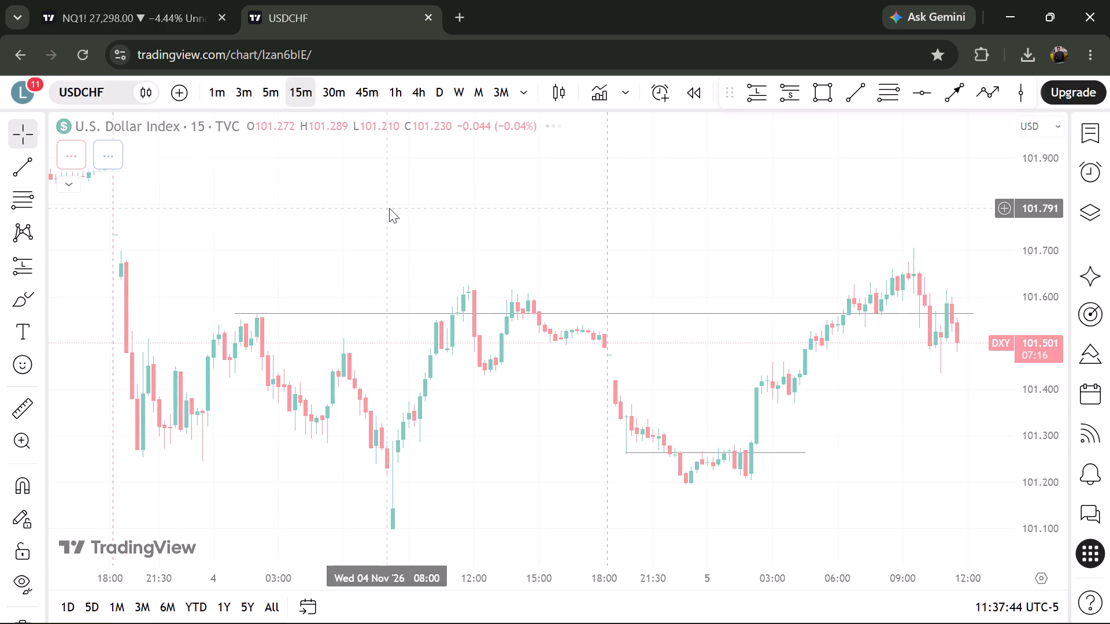
key(space)
key(space)
key(space)
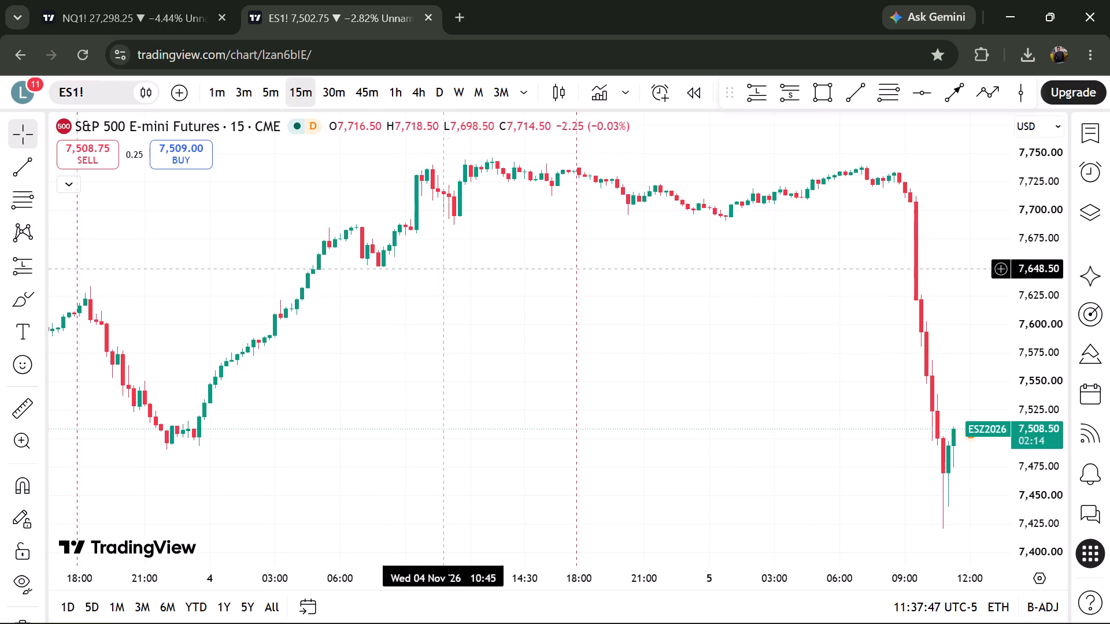
scroll(452, 280, left, 2)
scroll(452, 280, down, 3)
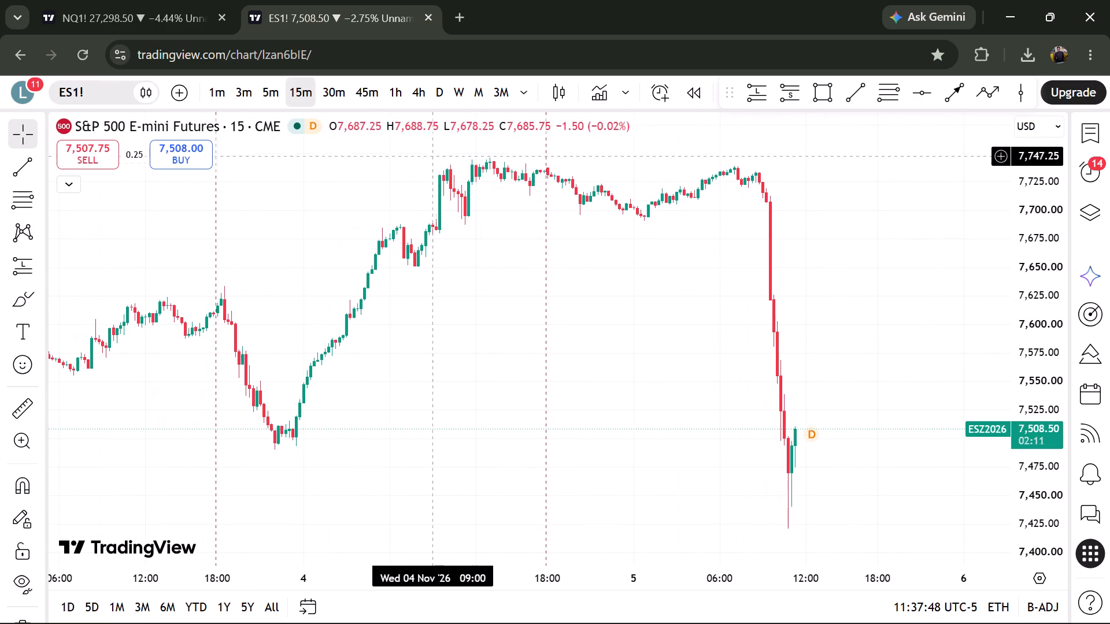
View the ES1! chart on the daily timeframe, focusing on the most recent months.
click(430, 96)
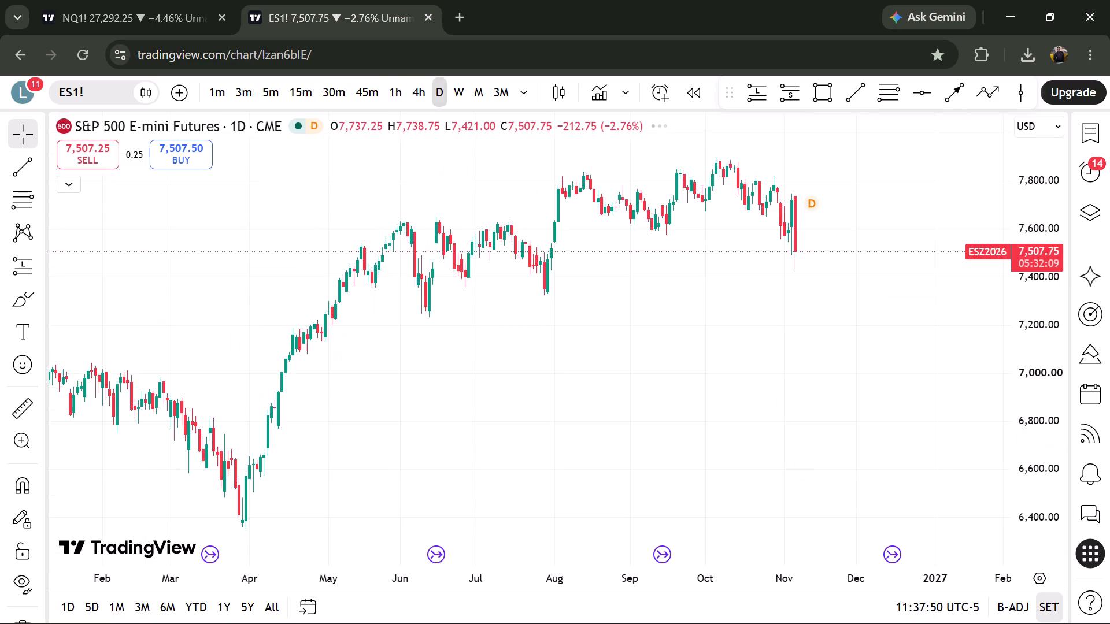
scroll(541, 294, up, 3)
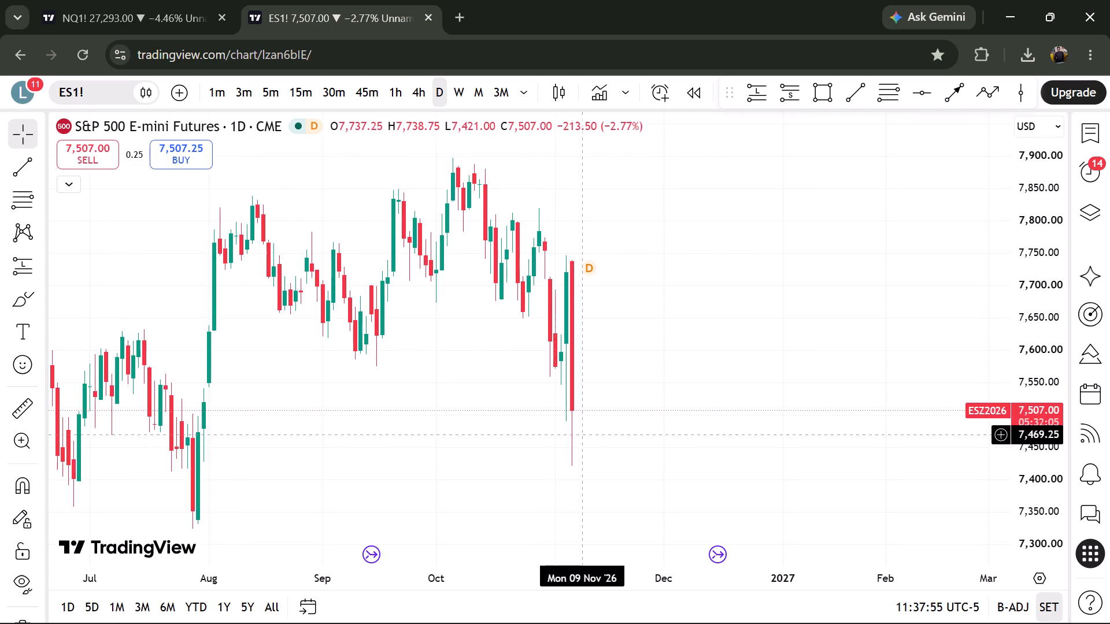
Set the NQ1! chart to the 1-hour timeframe and show the past week's price action.
click(169, 0)
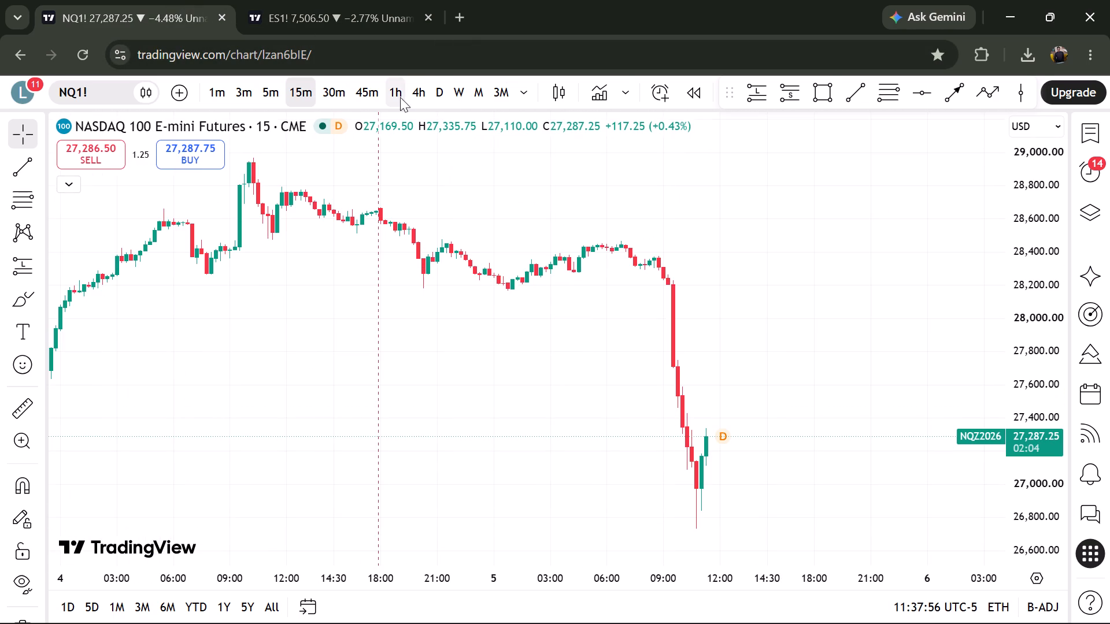
click(401, 97)
scroll(475, 358, down, 2)
scroll(475, 358, left, 1)
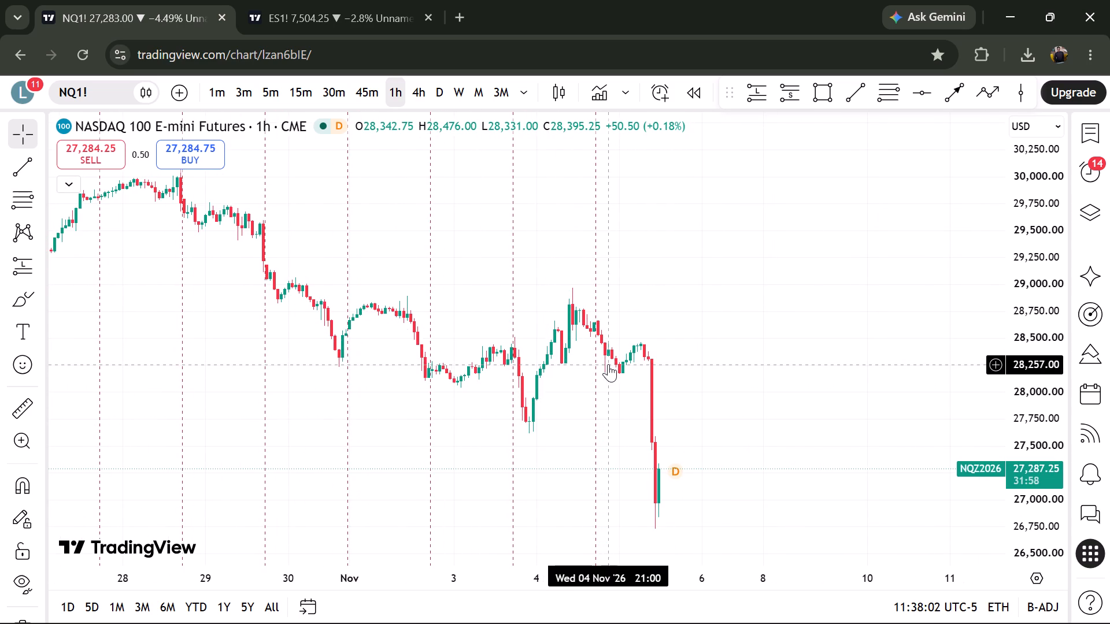
Draw a horizontal trend line on NQ1! at about 28,265, from the 4 November 07:00 low to about 6 November.
click(848, 98)
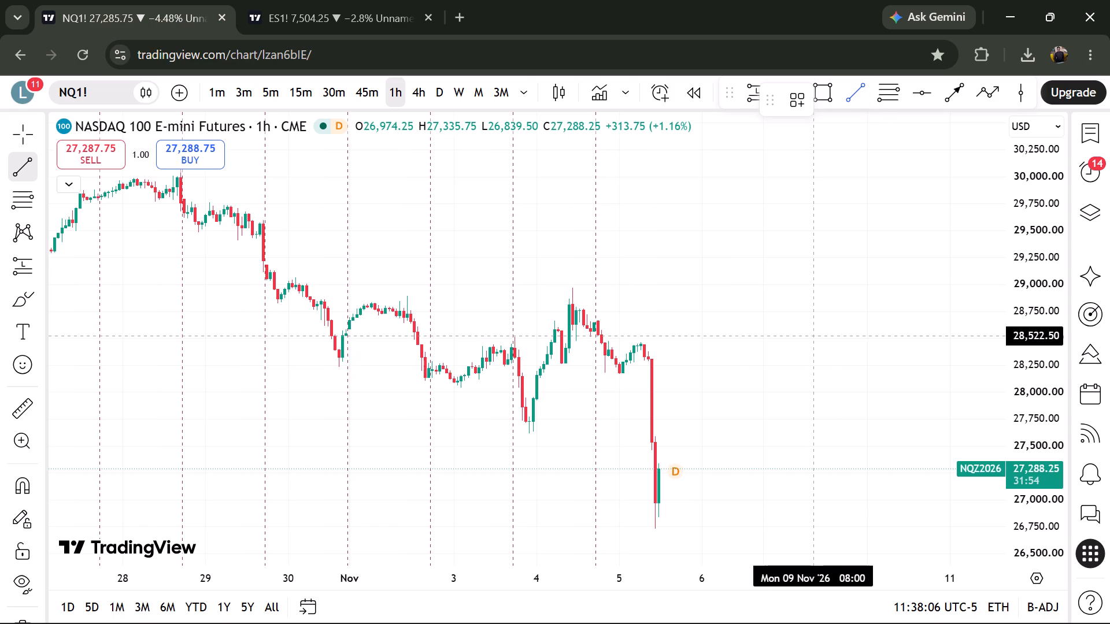
drag(742, 363, 609, 385)
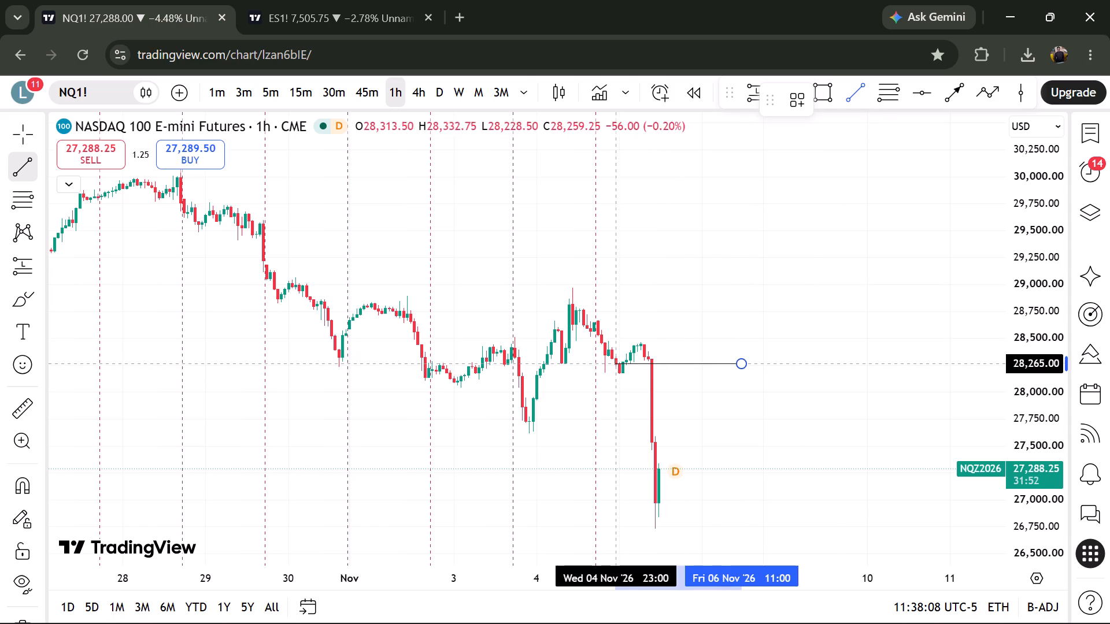
drag(609, 385, 563, 380)
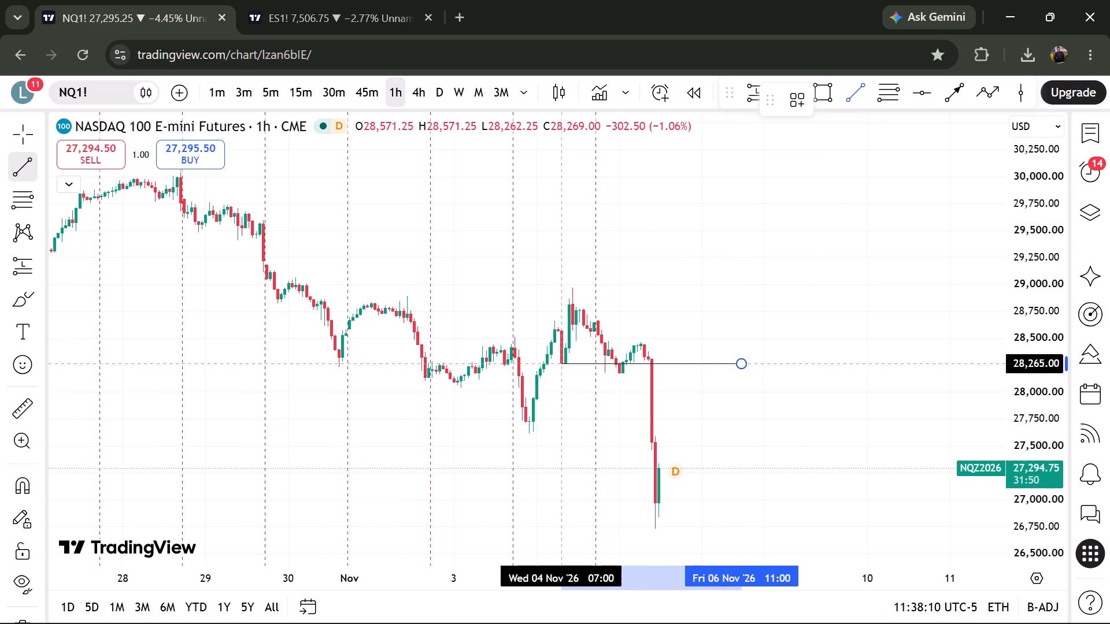
shift+click(563, 380)
click(563, 380)
drag(740, 365, 711, 365)
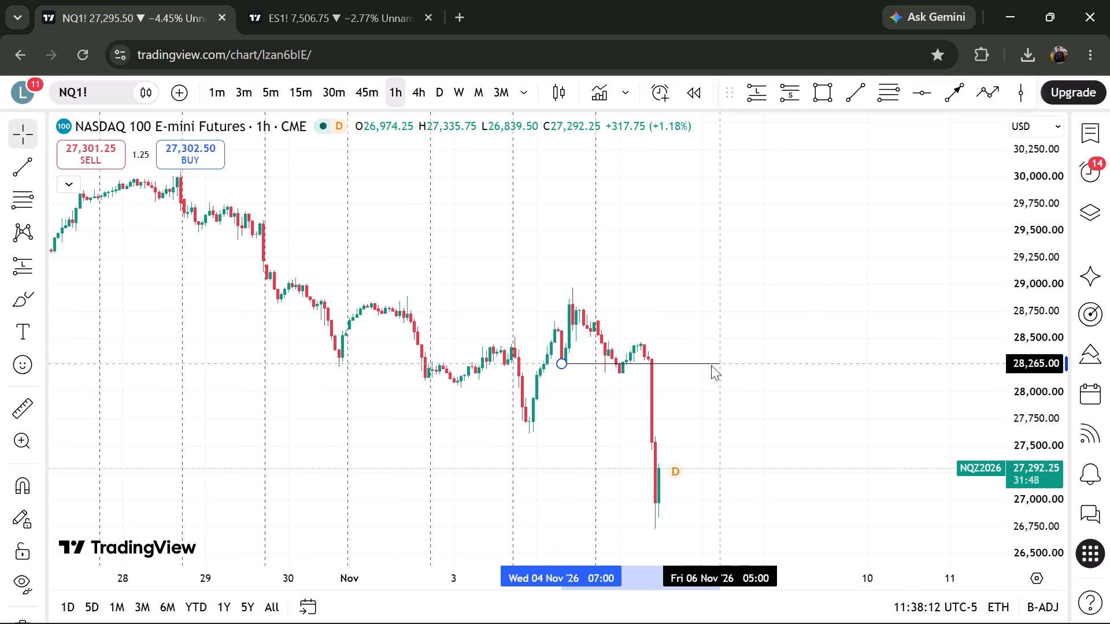
drag(711, 365, 703, 366)
shift+click(703, 366)
click(616, 413)
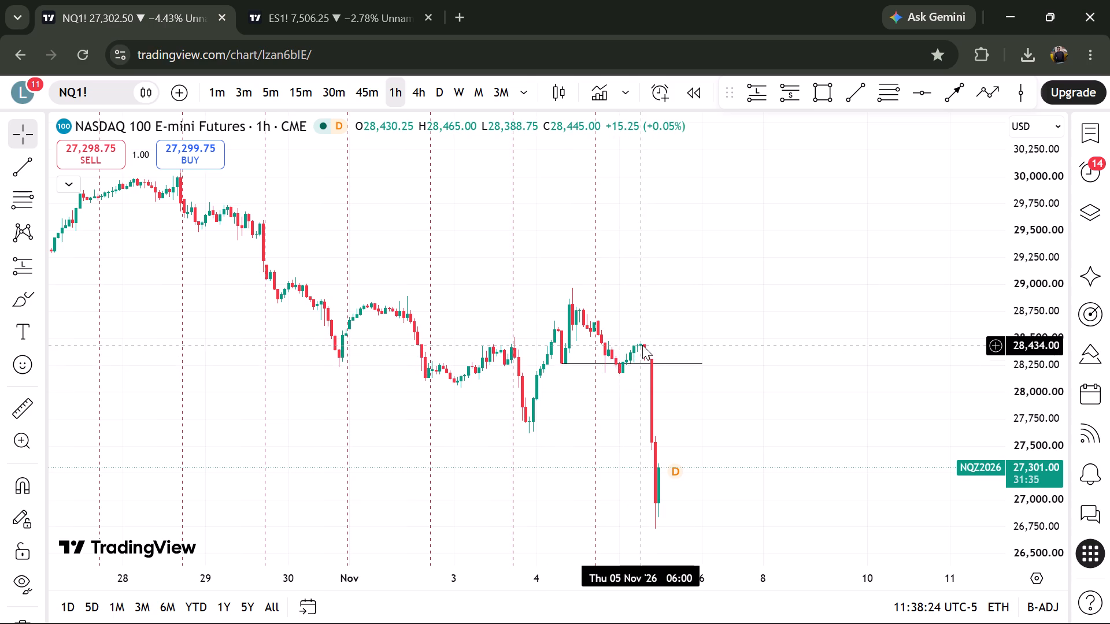
Set the ES1! chart in the second tab to the 1-hour timeframe and bring the recent sessions into view.
click(311, 4)
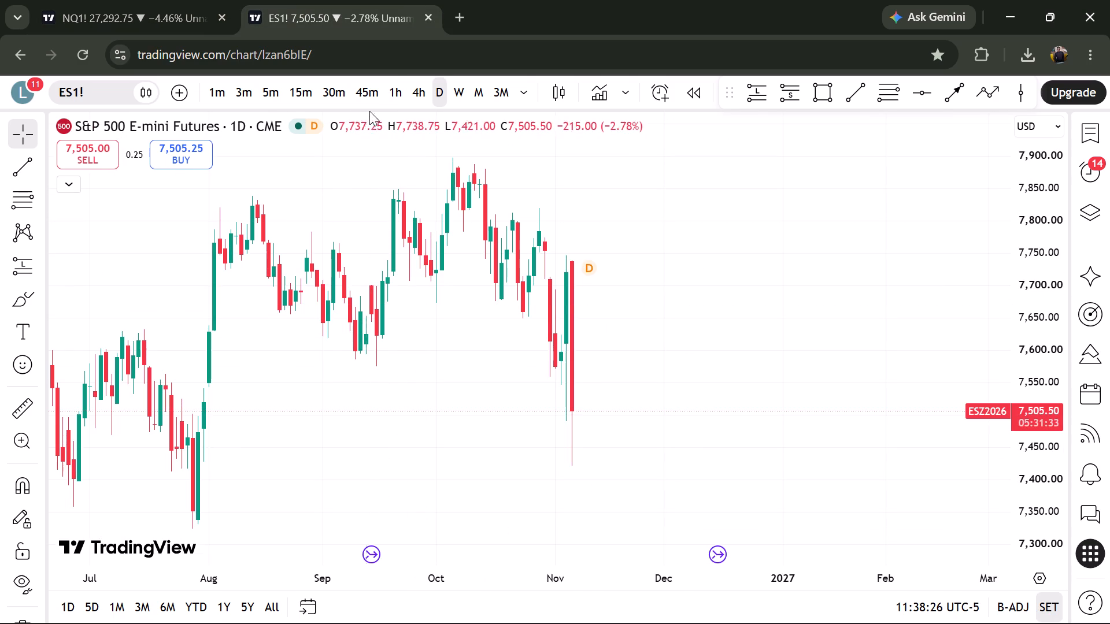
click(389, 101)
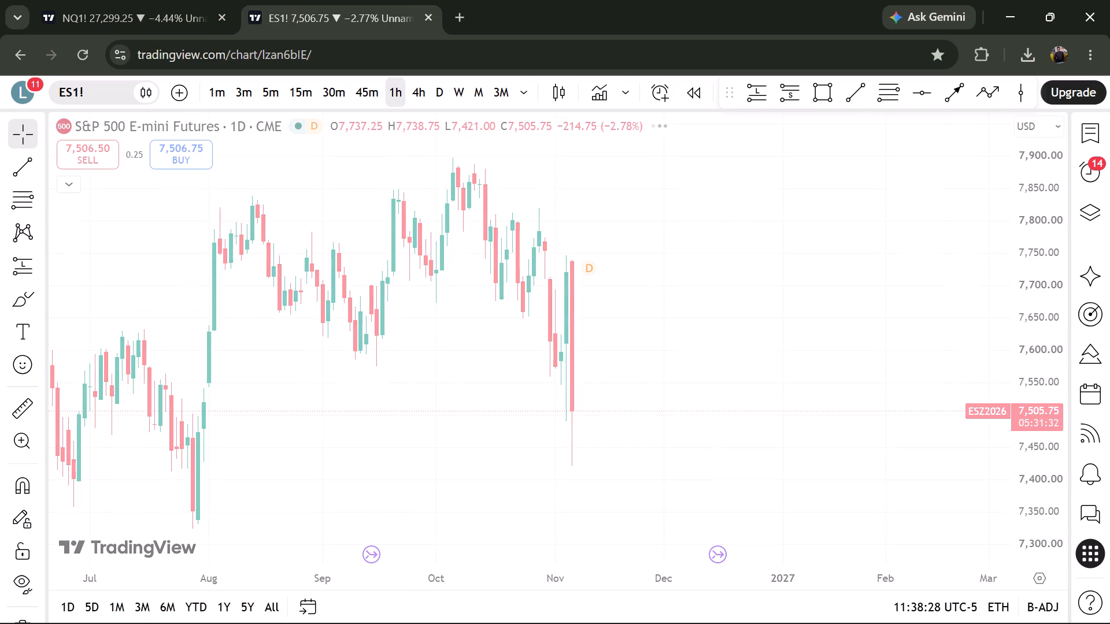
scroll(650, 454, down, 6)
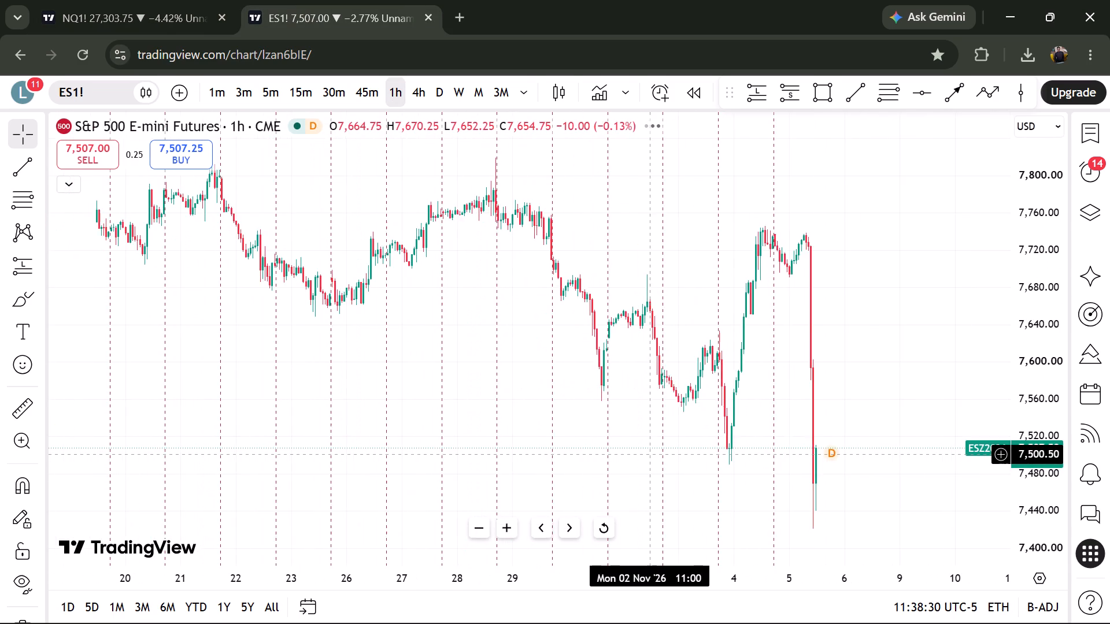
scroll(650, 454, left, 1)
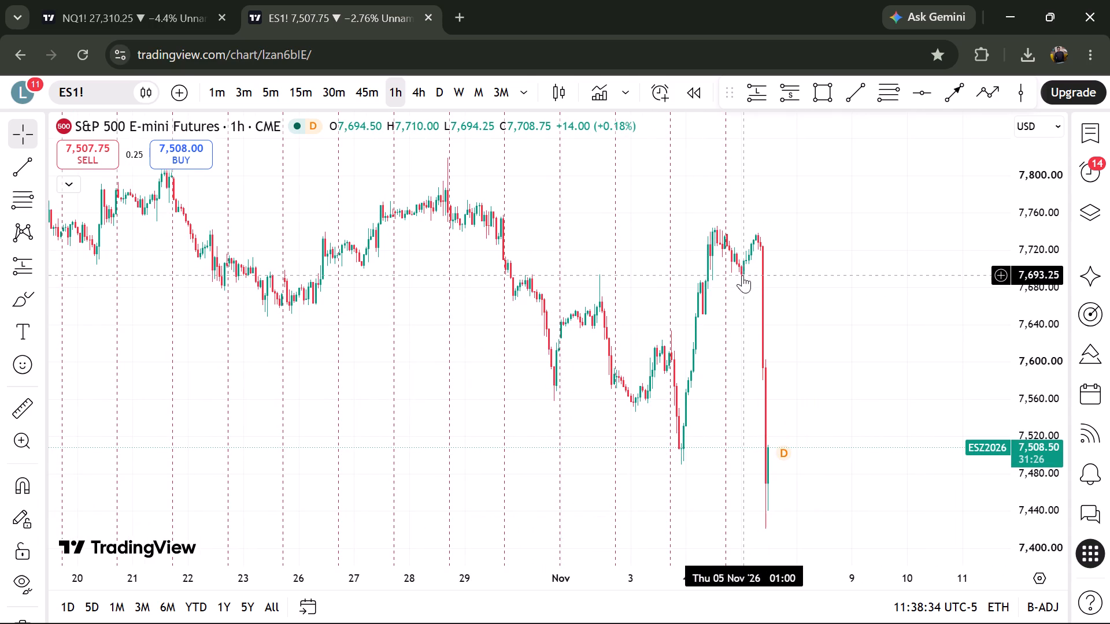
Return to the NQ1! chart, dismiss the referral advert and switch that chart's symbol to XAUUSD.
click(187, 1)
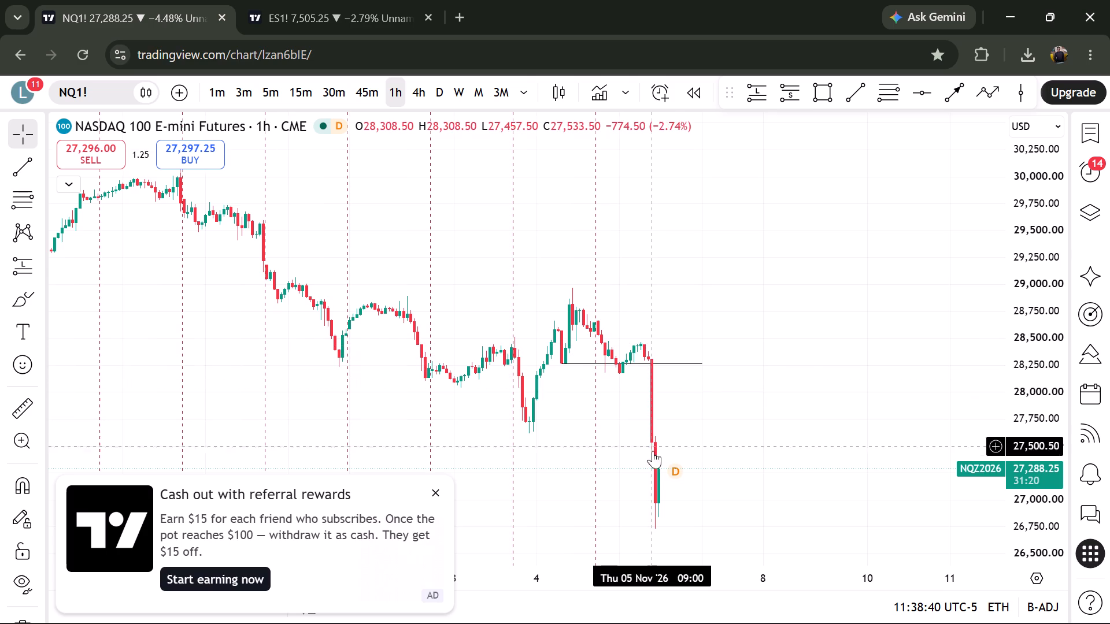
click(434, 494)
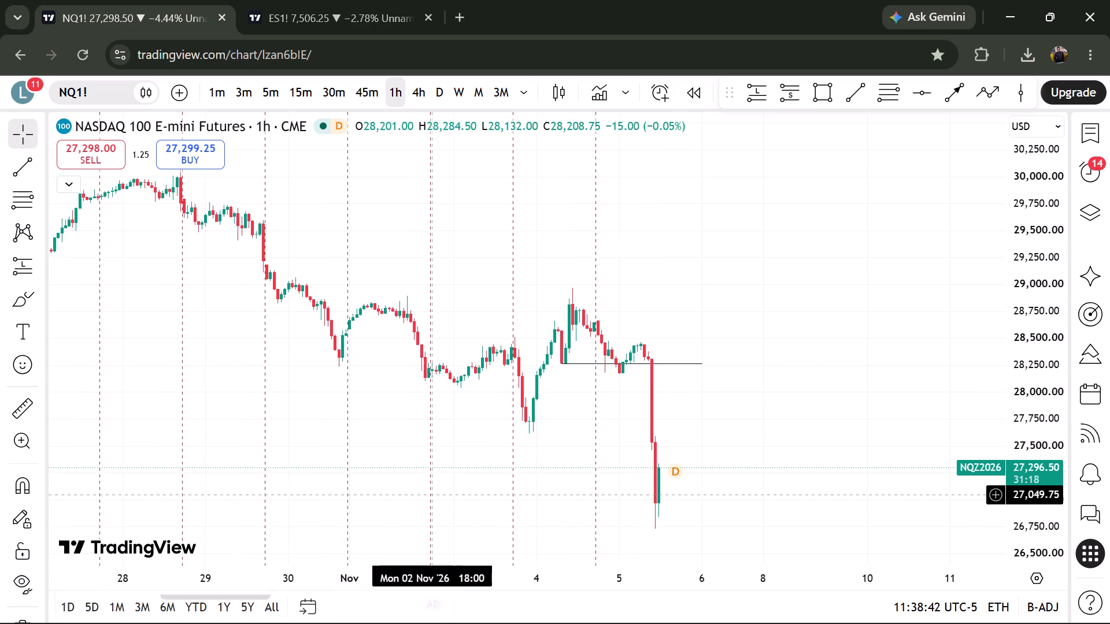
key(space)
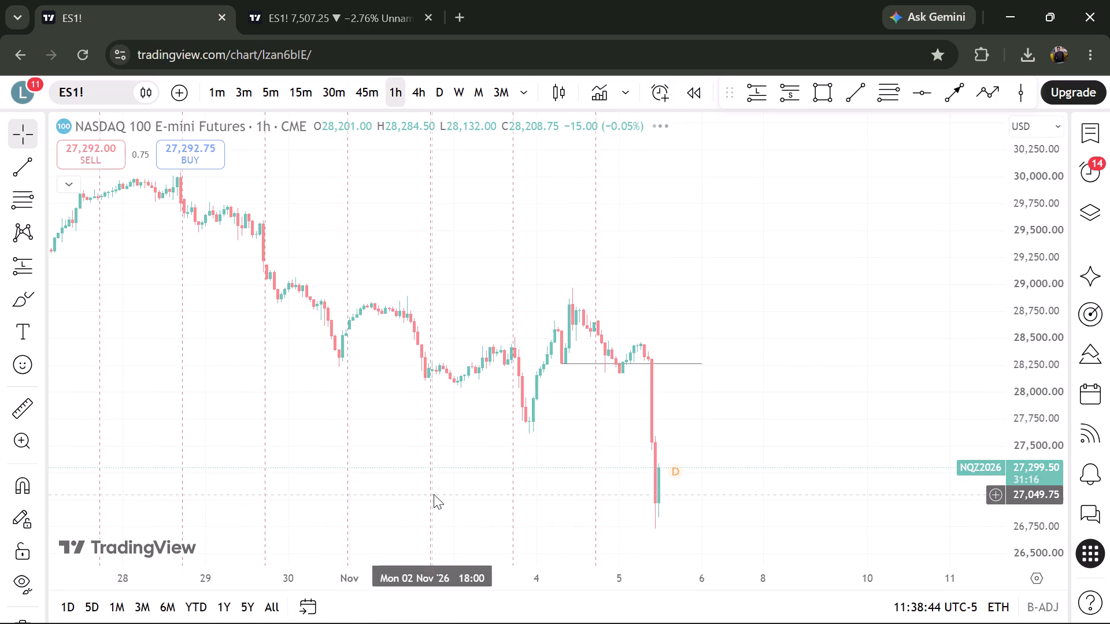
key(space)
key(space)
Switch the second chart tab's symbol from ES1! to XAGUSD, the Silver / U.S. Dollar pair.
click(319, 0)
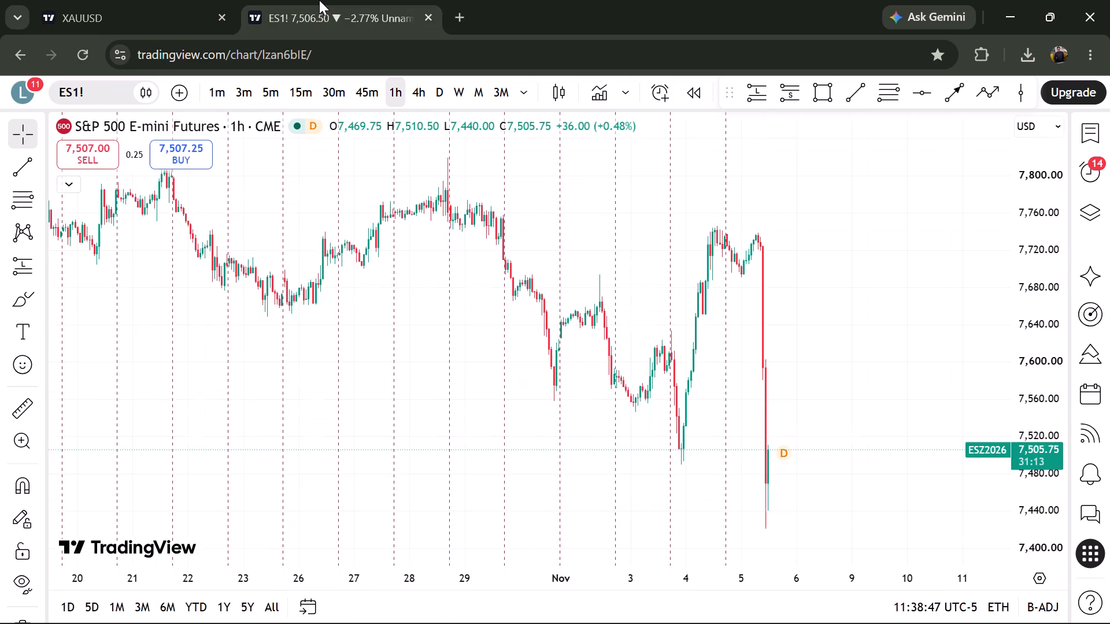
key(space)
key(space)
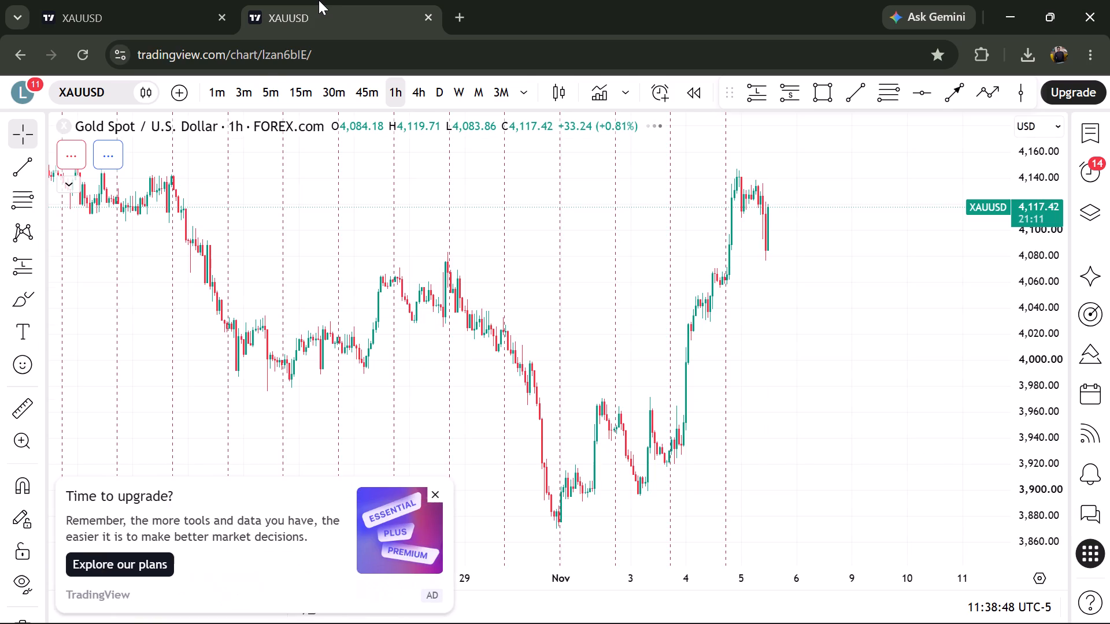
key(space)
key(space)
key(space)
key(space)
key(space)
key(space)
key(space)
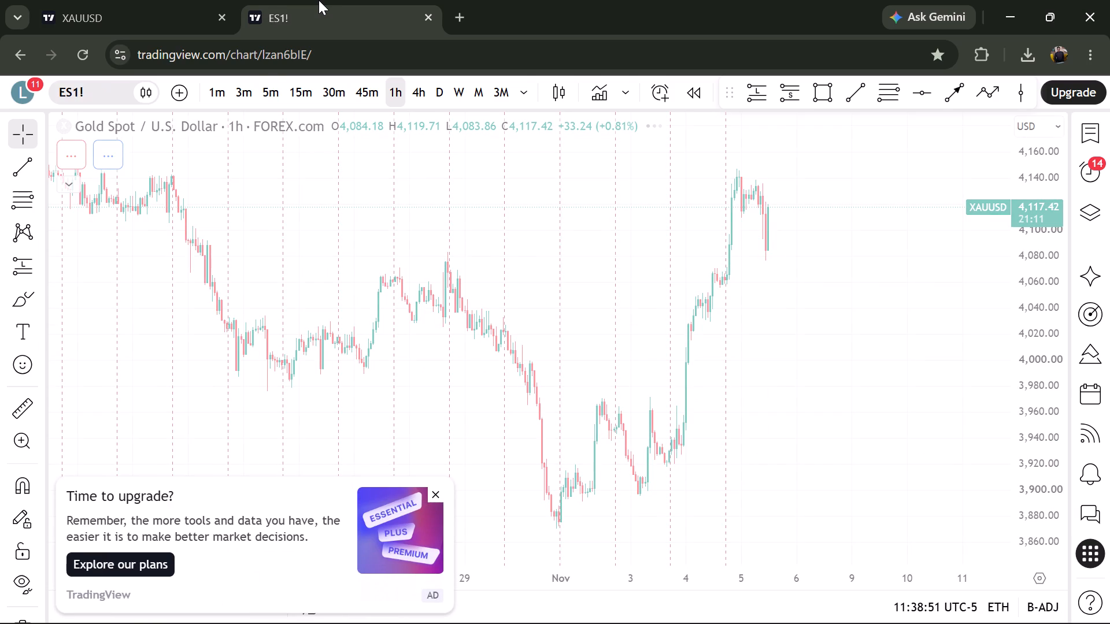
key(space)
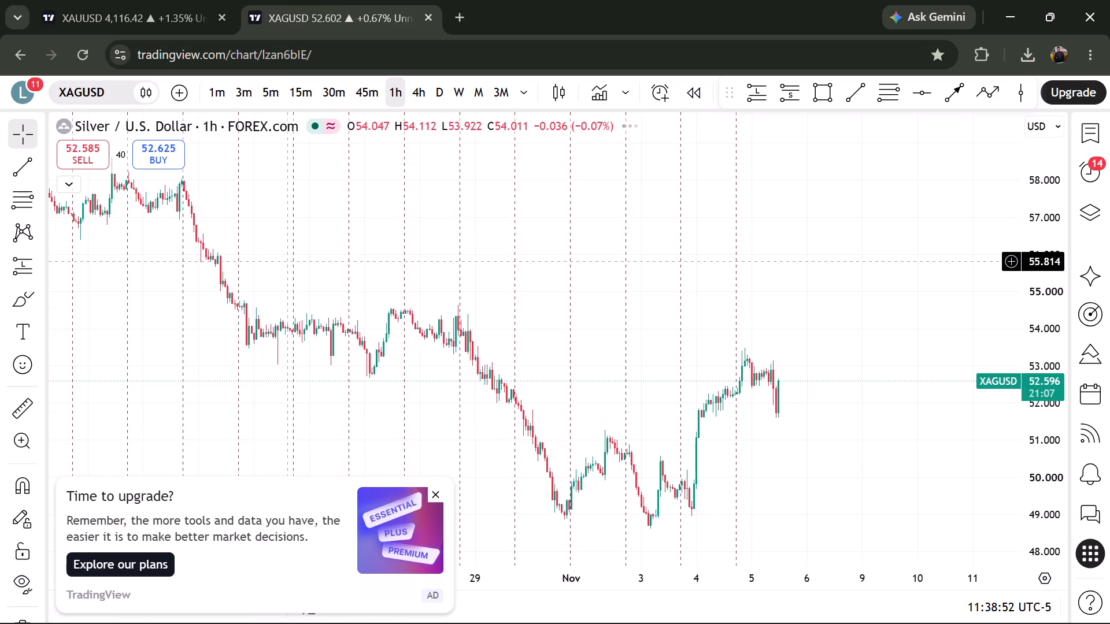
scroll(401, 343, up, 2)
Compare the recent 1-hour swings of XAUUSD and XAGUSD across the two tabs, dismissing the upgrade advert on the silver chart.
click(172, 3)
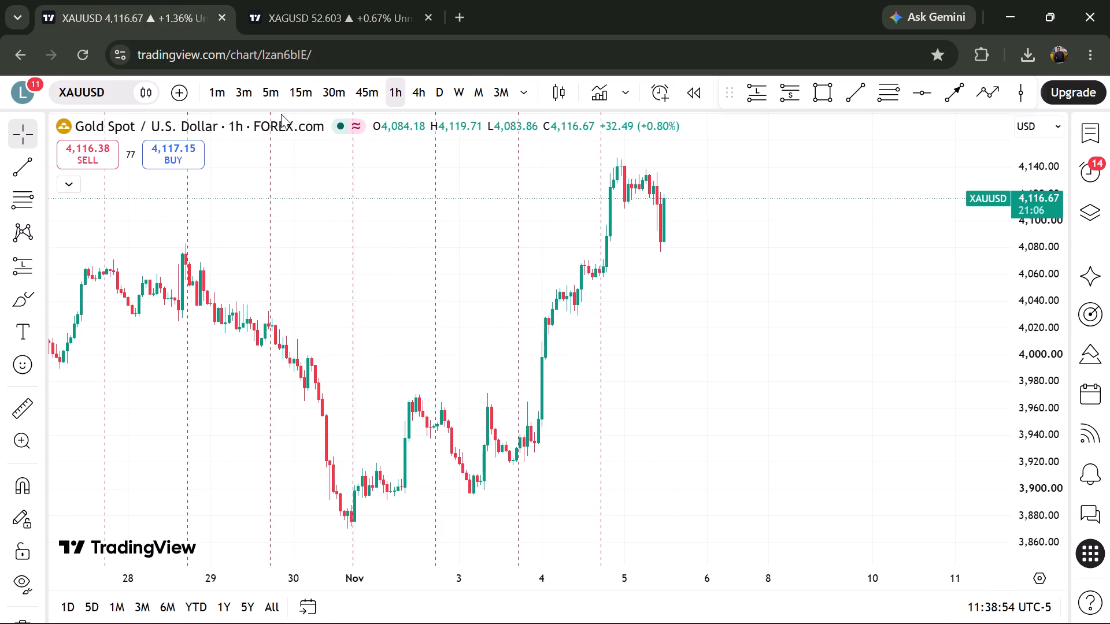
scroll(438, 341, down, 3)
scroll(438, 341, left, 1)
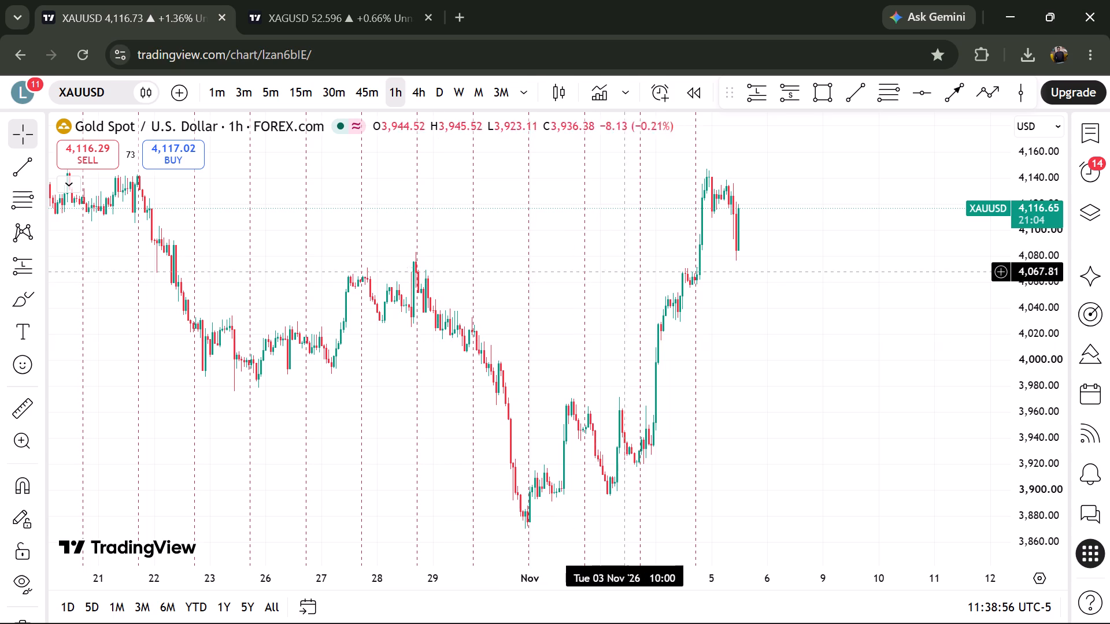
click(323, 0)
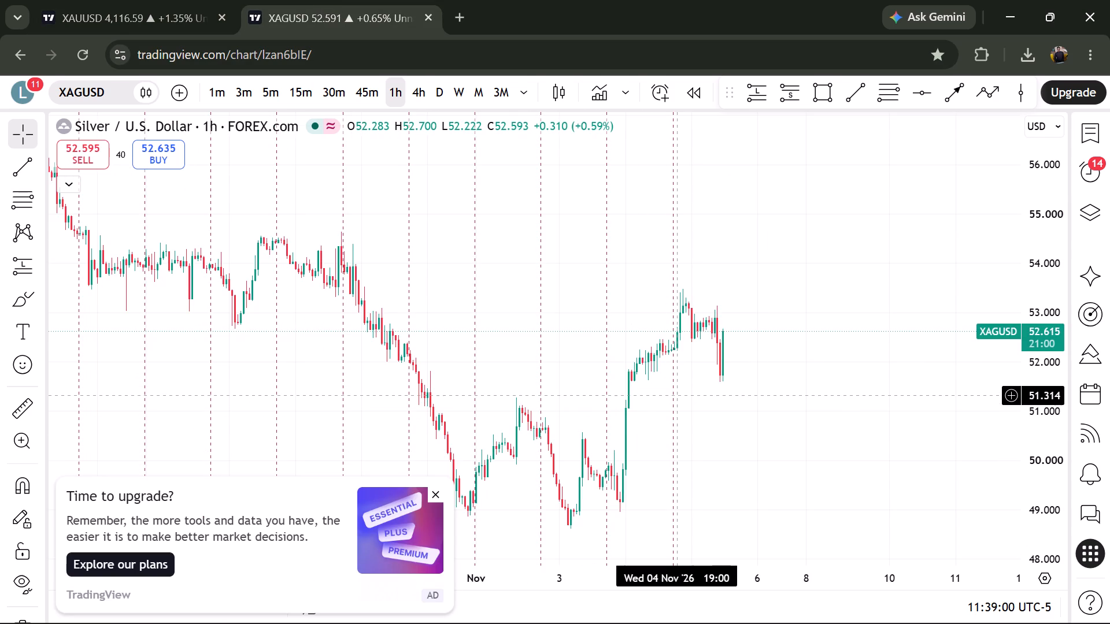
scroll(678, 395, up, 4)
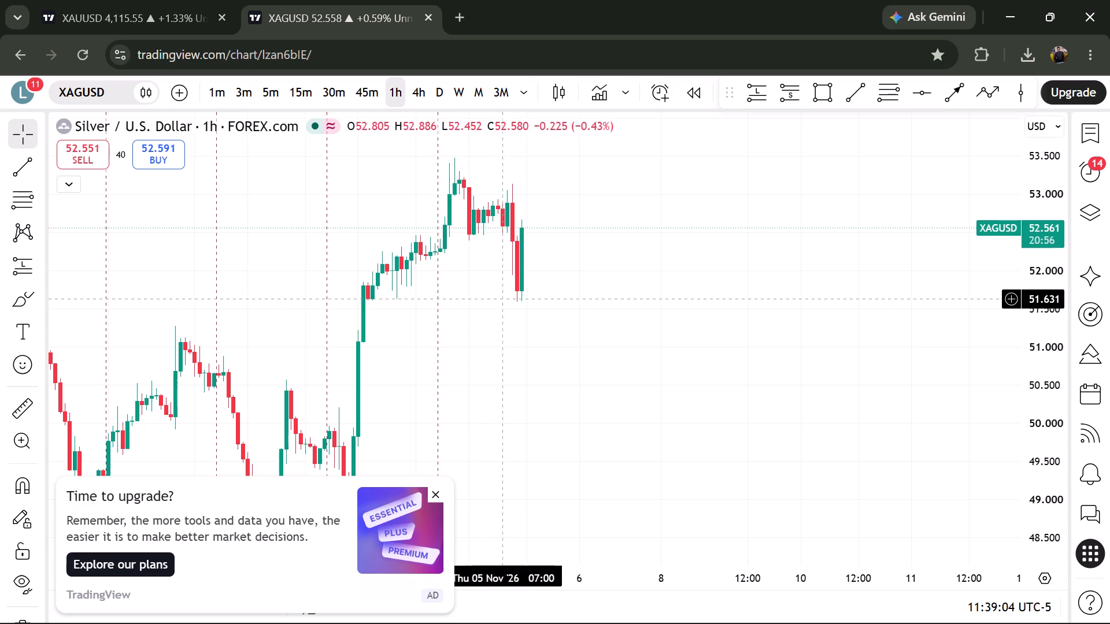
click(439, 490)
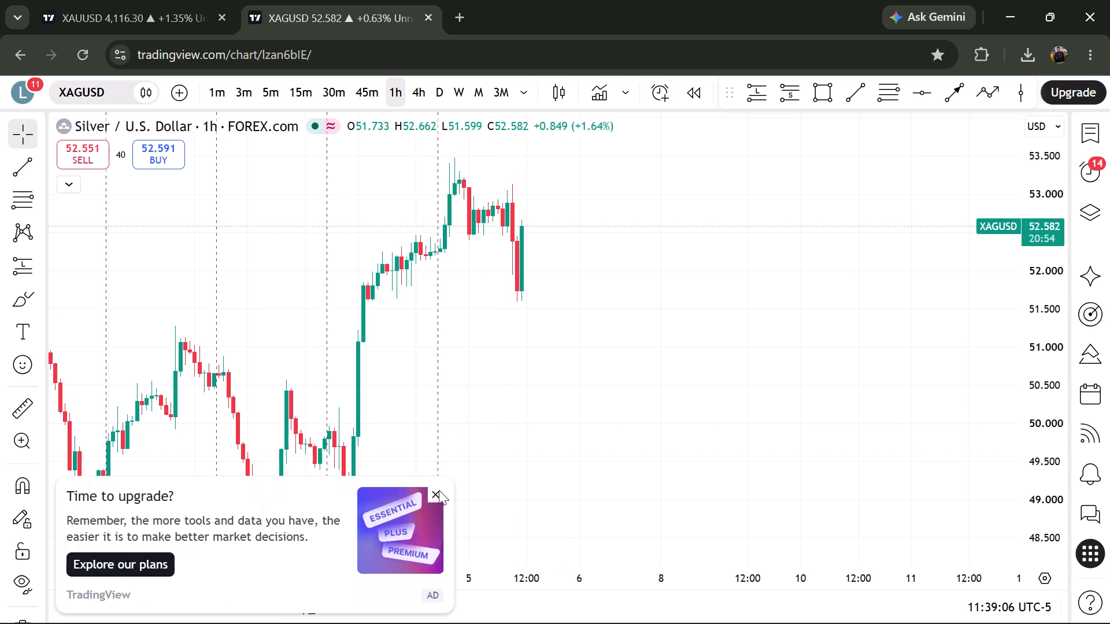
scroll(511, 465, down, 4)
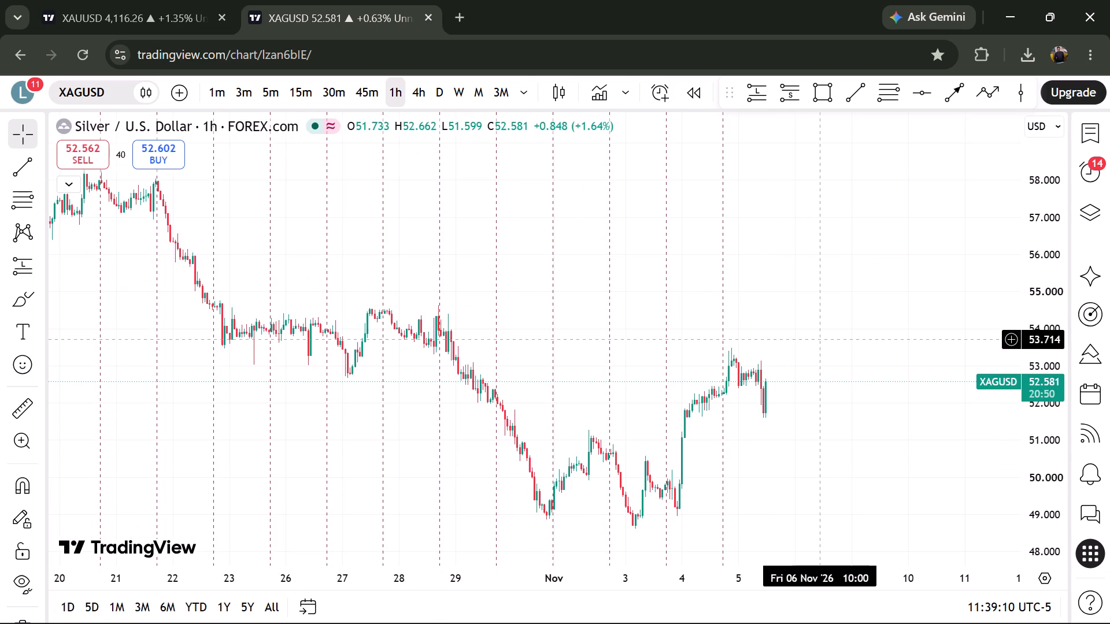
click(171, 17)
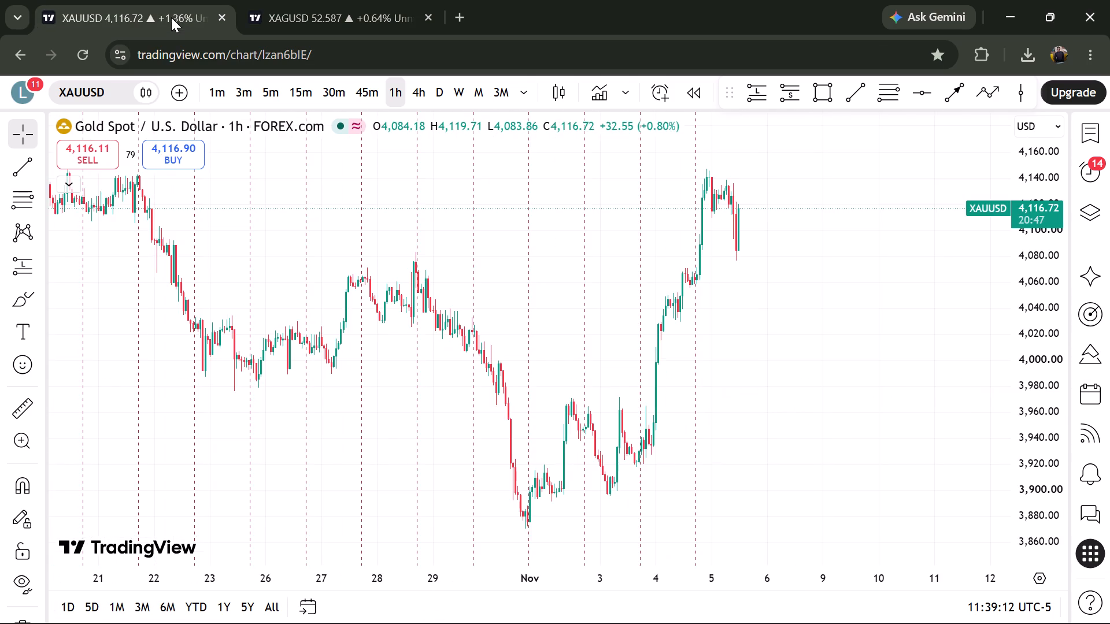
scroll(554, 280, down, 3)
scroll(554, 280, left, 1)
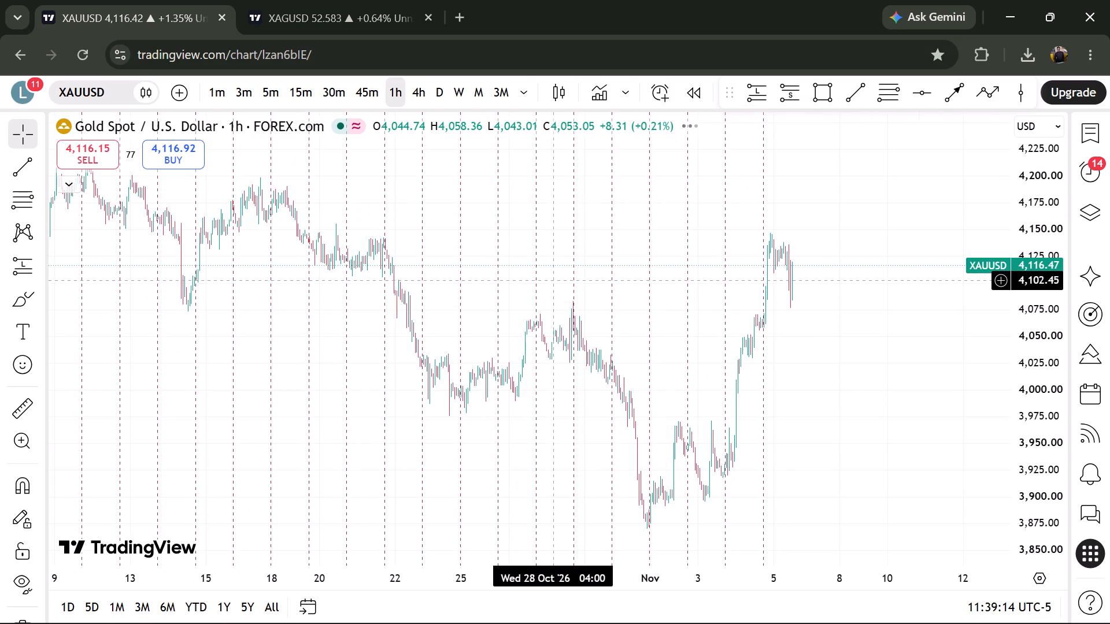
scroll(600, 305, up, 1)
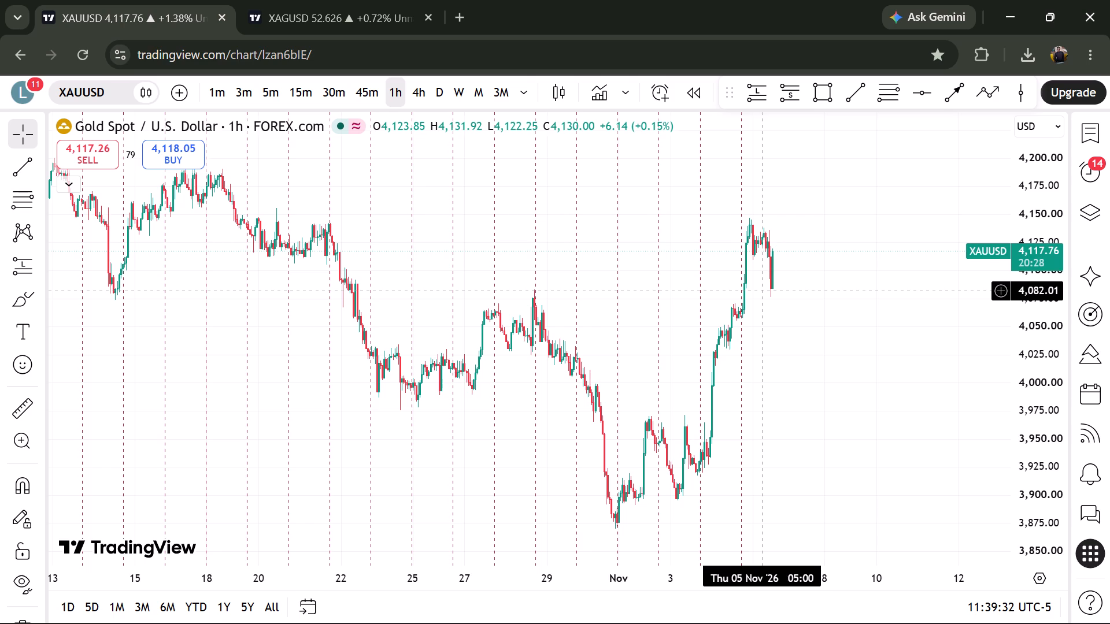
Draw a horizontal trend line on XAUUSD at about 4,083.56, from the 28 October 14:00 high to 10 November.
click(851, 94)
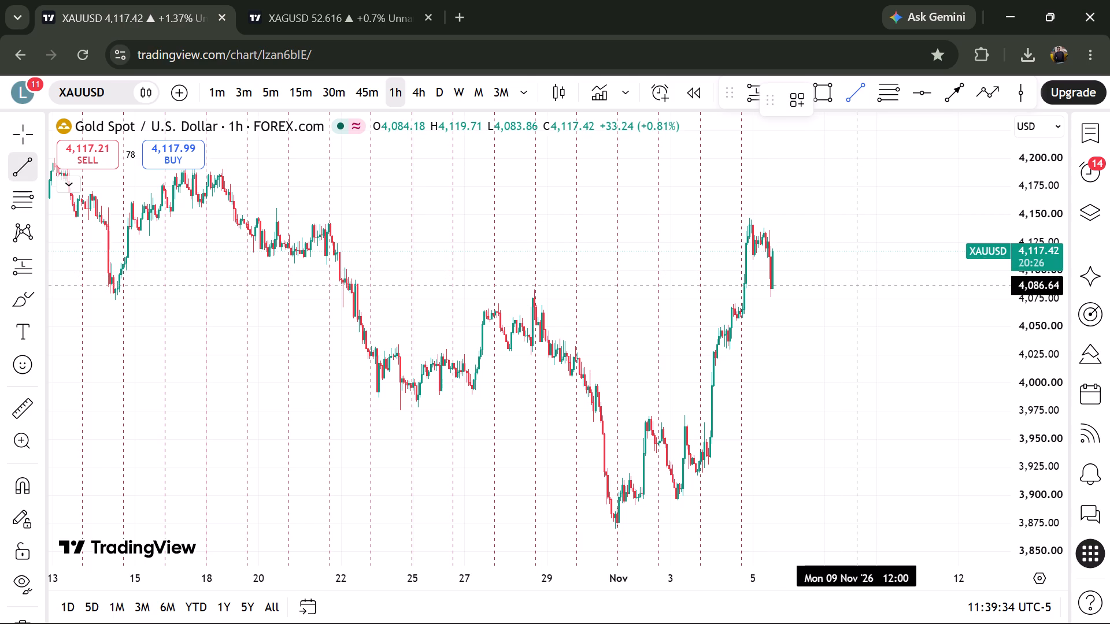
drag(854, 289, 665, 294)
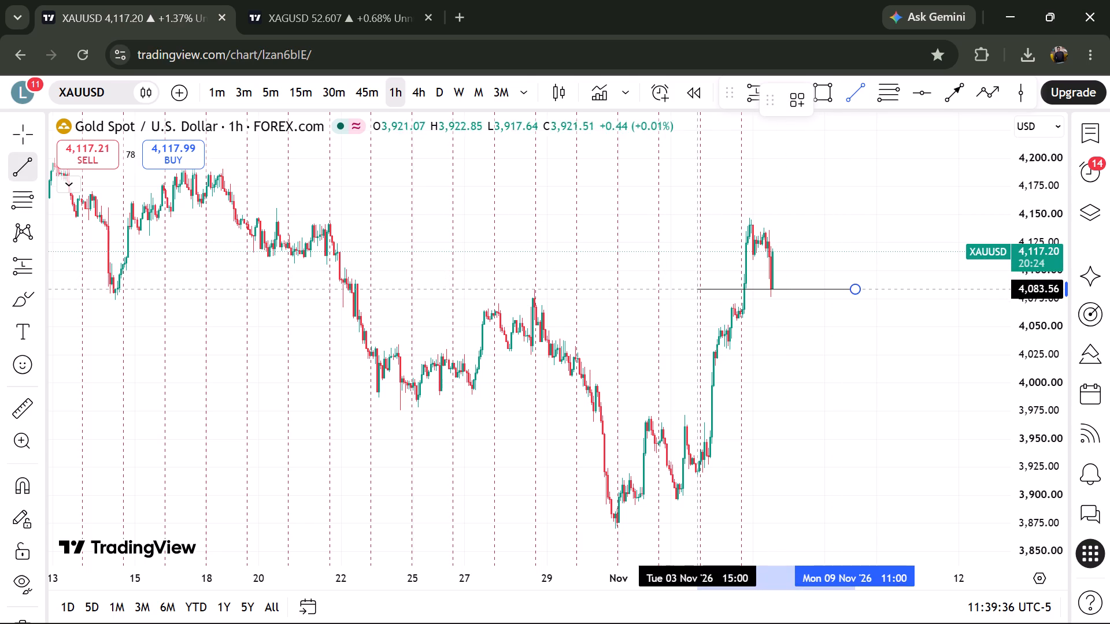
drag(665, 294, 531, 306)
shift+click(531, 306)
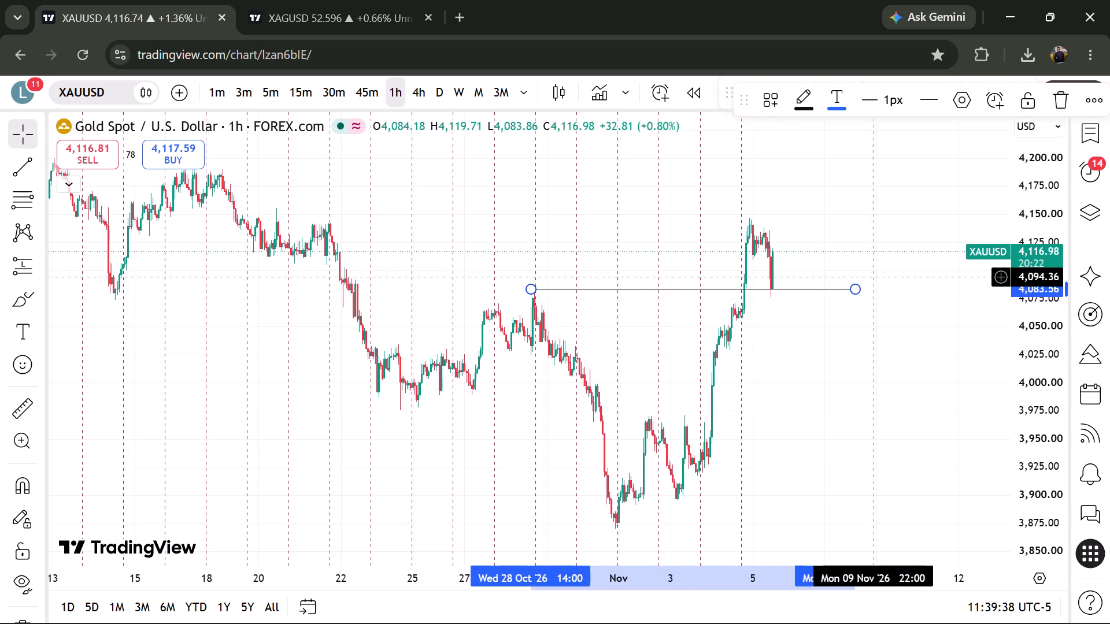
drag(857, 288, 876, 291)
shift+click(876, 291)
click(768, 419)
Label the 4,083.56 trend line on XAUUSD with the text "Bullish Orderblock".
scroll(768, 419, down, 1)
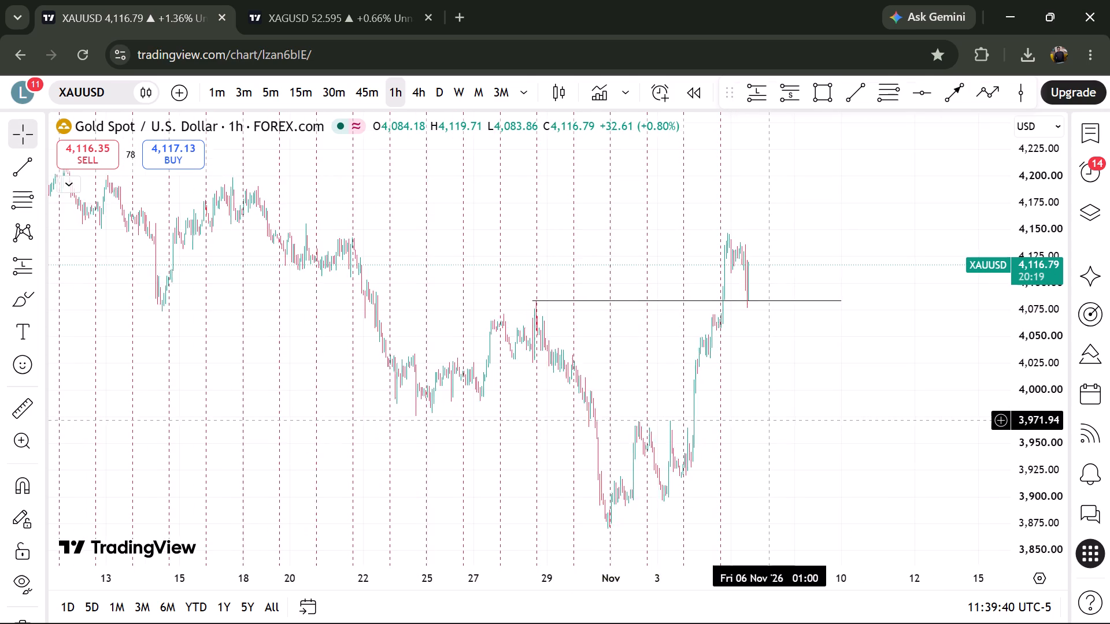
scroll(768, 419, up, 1)
click(843, 285)
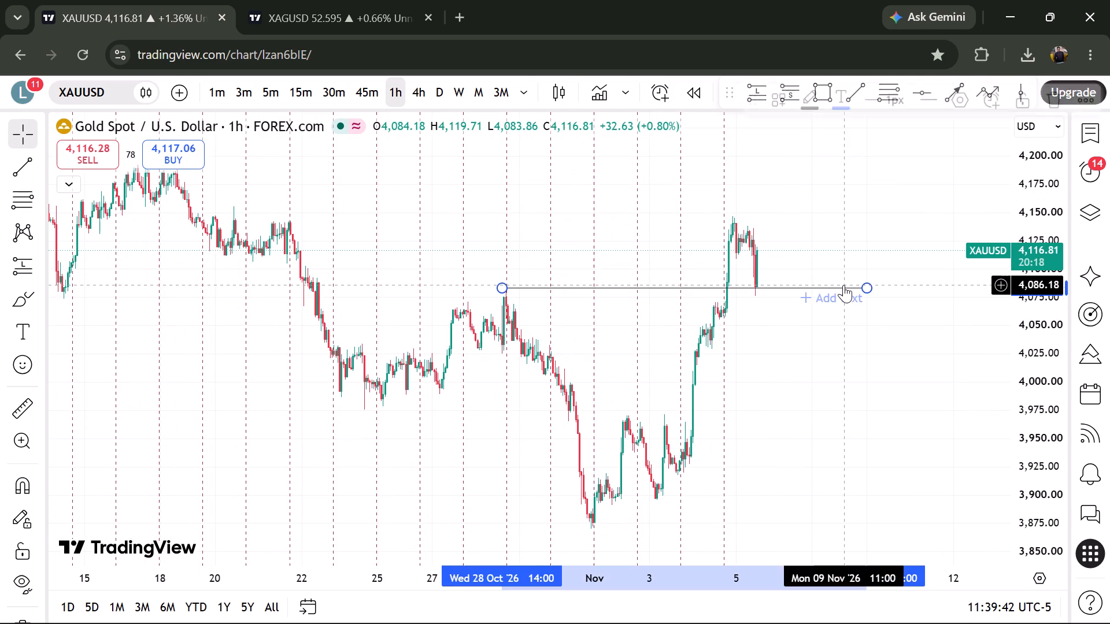
click(843, 292)
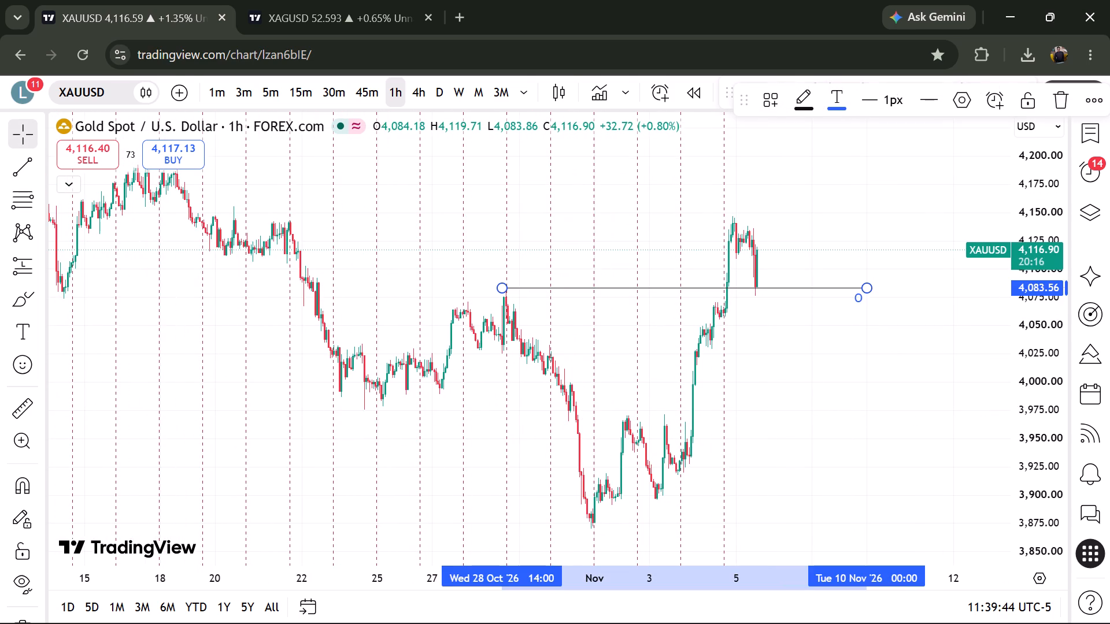
key(r)
text(derblock)
key(Left)
key(Left)
key(Left)
key(Left)
key(Left)
key(Left)
key(Left)
key(Left)
key(Left)
key(Left)
key(Left)
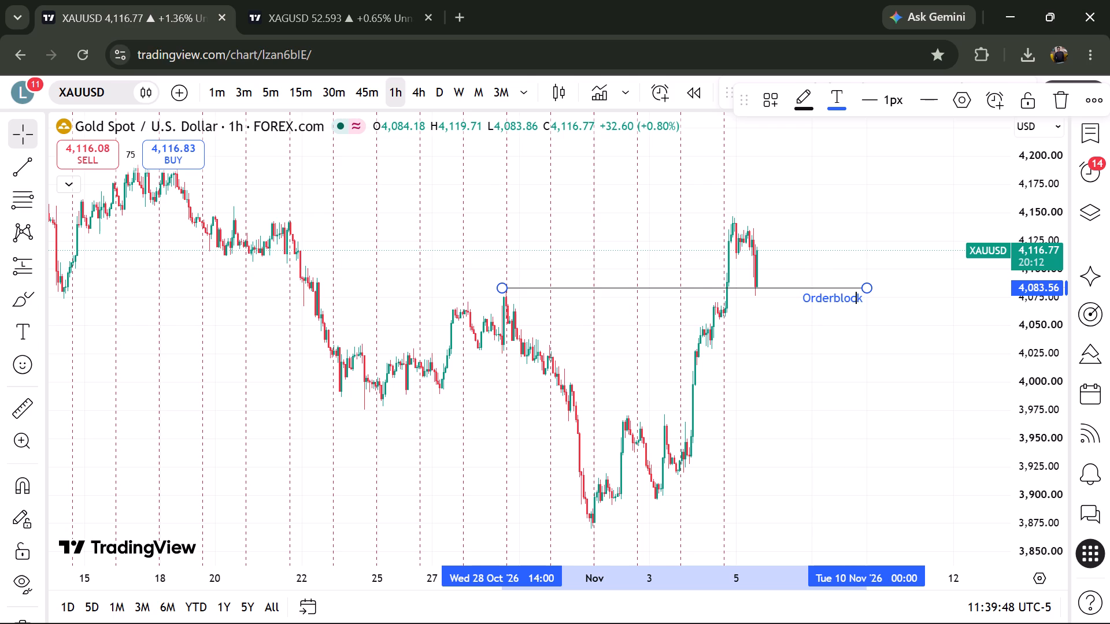
key(b)
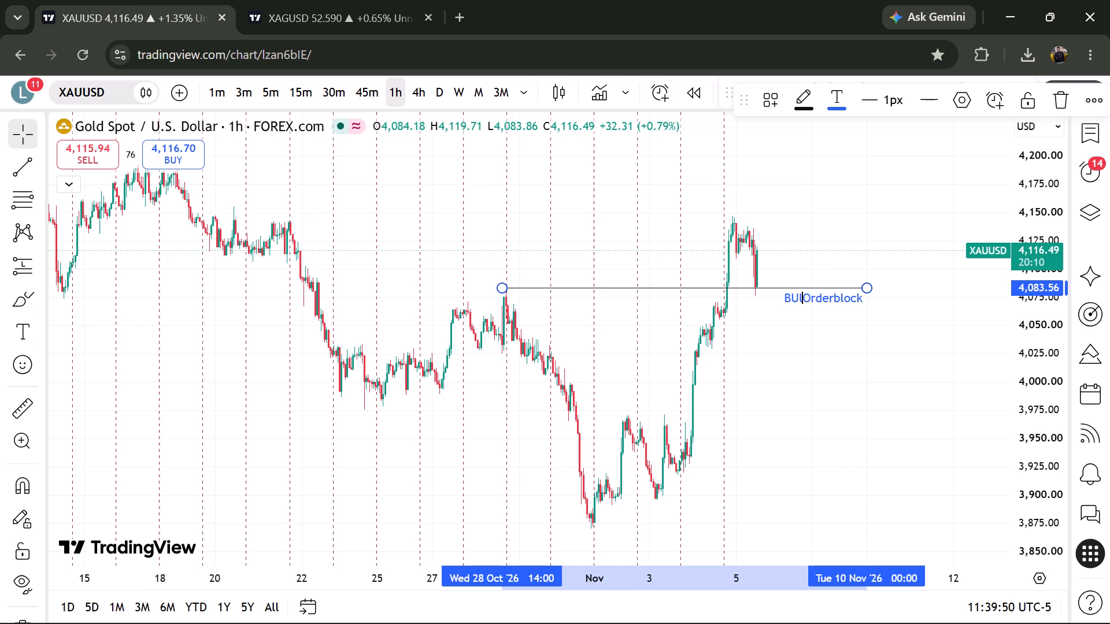
key(BackSpace)
key(BackSpace)
text(ullish)
key(space)
click(808, 336)
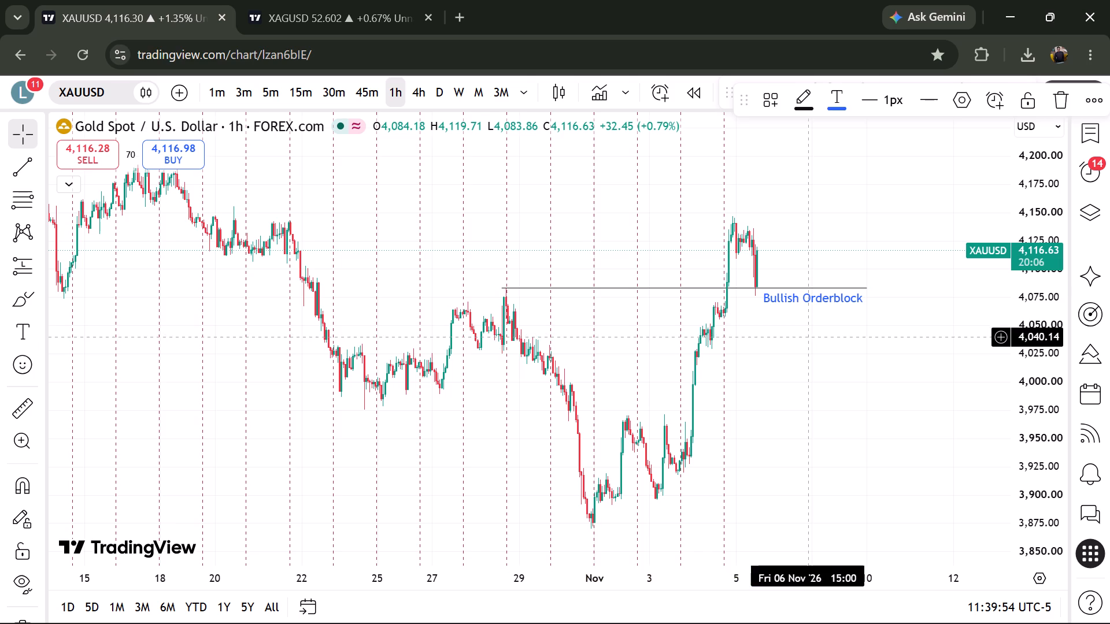
Draw a short horizontal trend line on XAUUSD at about 4,138.23, from 5 November 05:00 to 6 November 05:00.
scroll(746, 350, up, 5)
scroll(746, 350, right, 1)
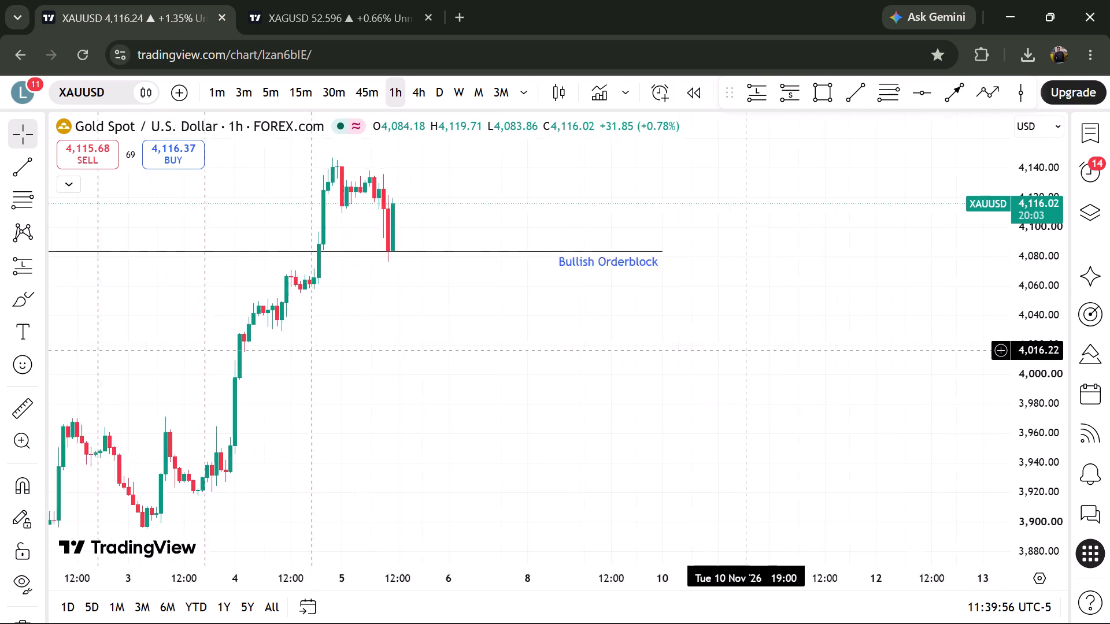
scroll(746, 350, right, 1)
click(855, 99)
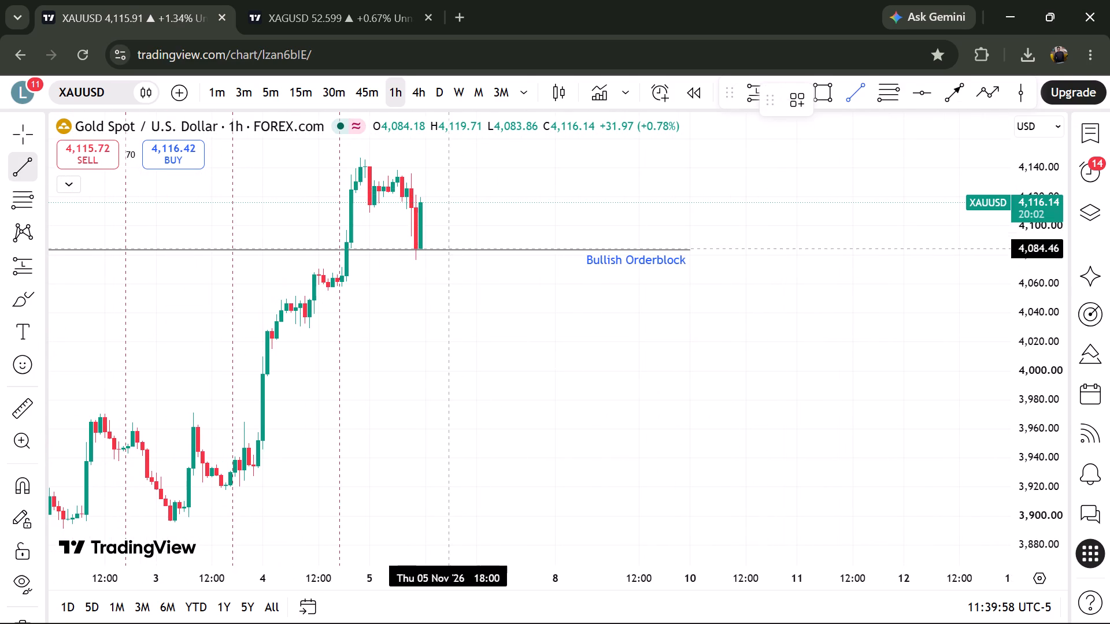
drag(471, 170, 412, 192)
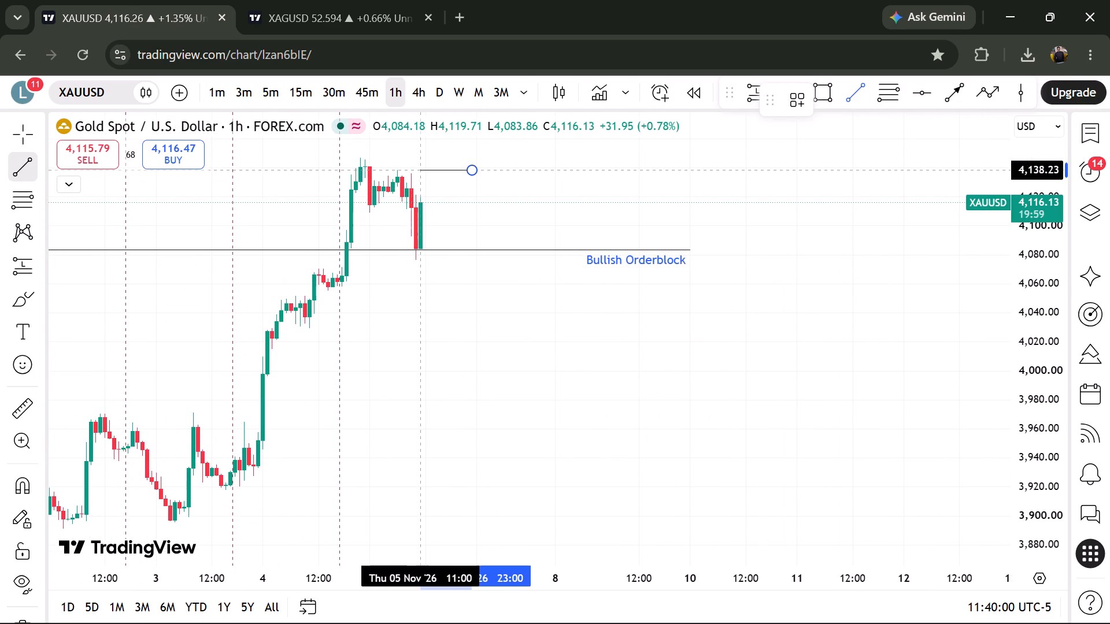
drag(412, 192, 394, 195)
shift+click(394, 195)
drag(471, 170, 498, 169)
shift+click(498, 169)
On the XAGUSD chart, draw a short horizontal trend line at about 53.130, from the 5 November high to 6 November 04:00.
click(363, 37)
click(354, 35)
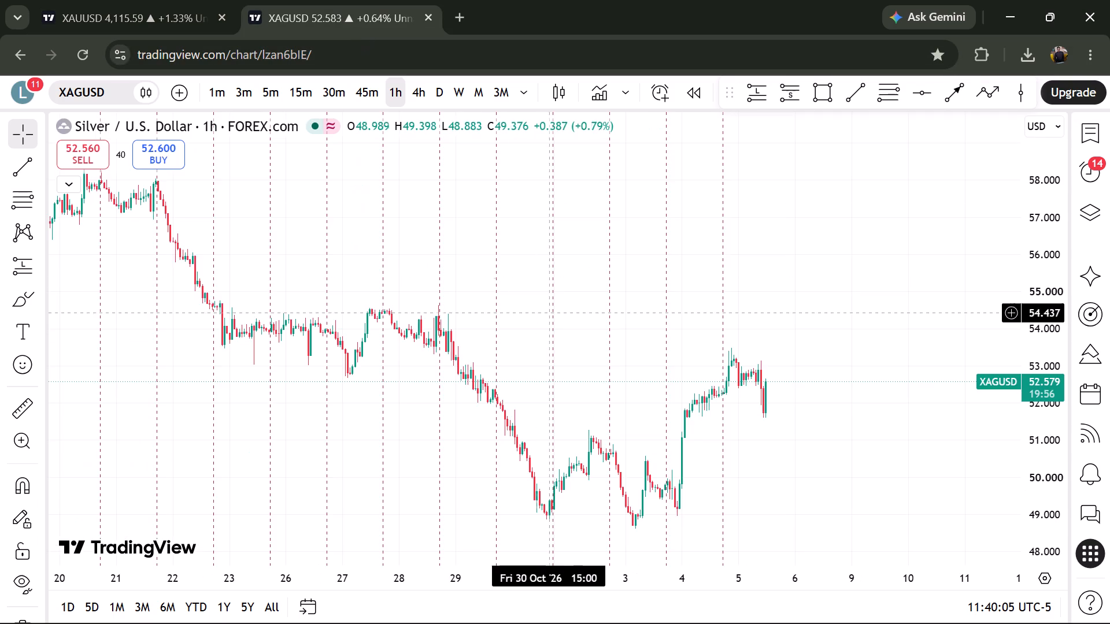
scroll(549, 314, up, 4)
scroll(549, 314, right, 1)
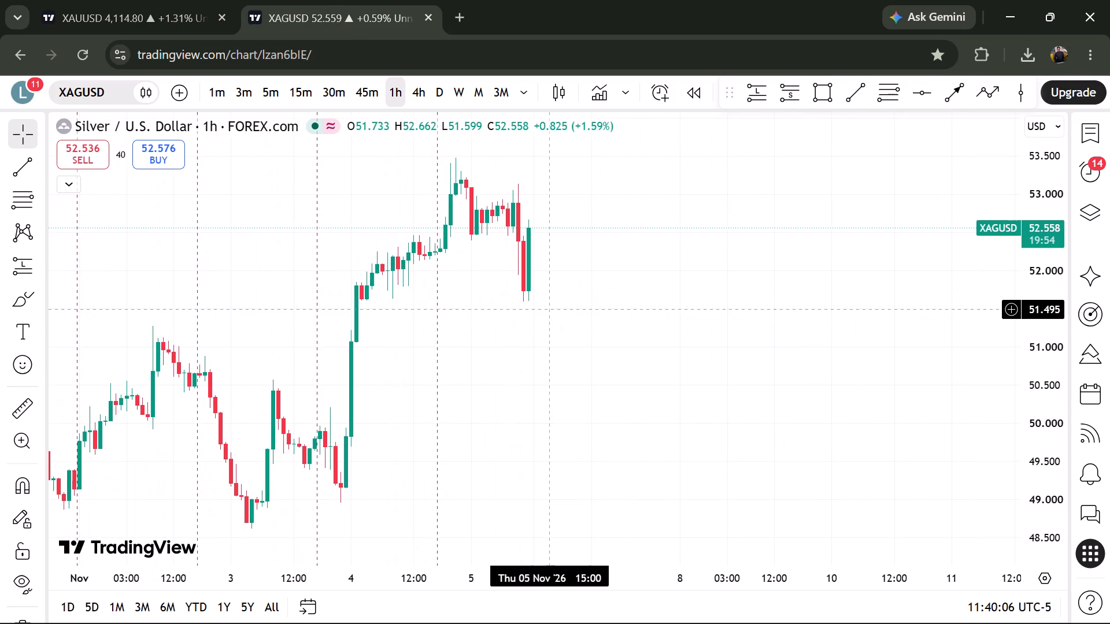
click(855, 96)
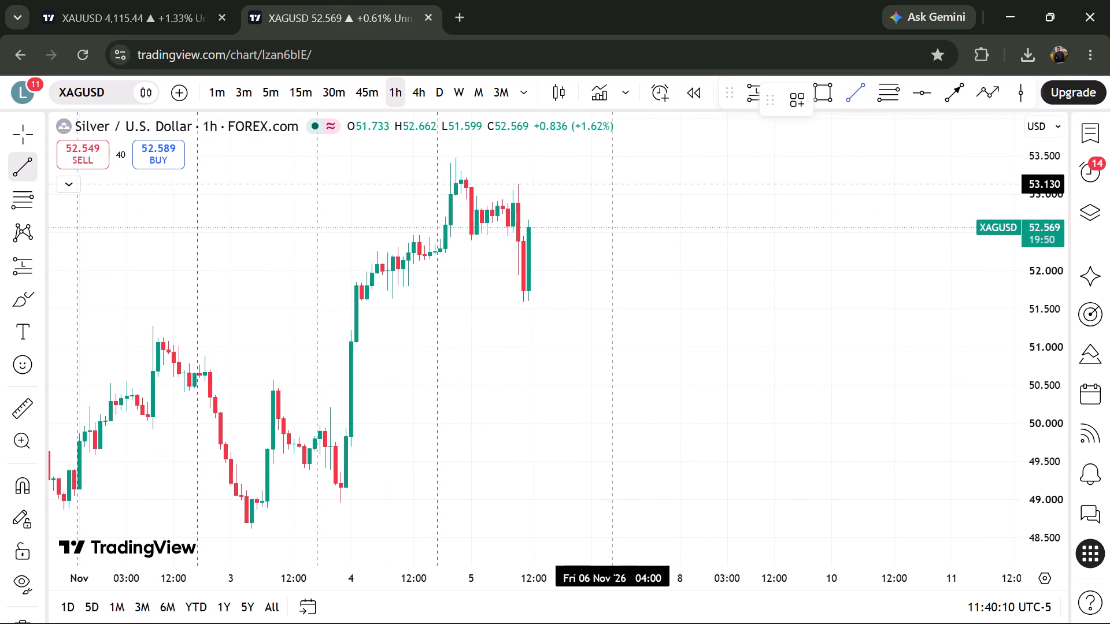
drag(611, 184, 513, 194)
shift+click(513, 194)
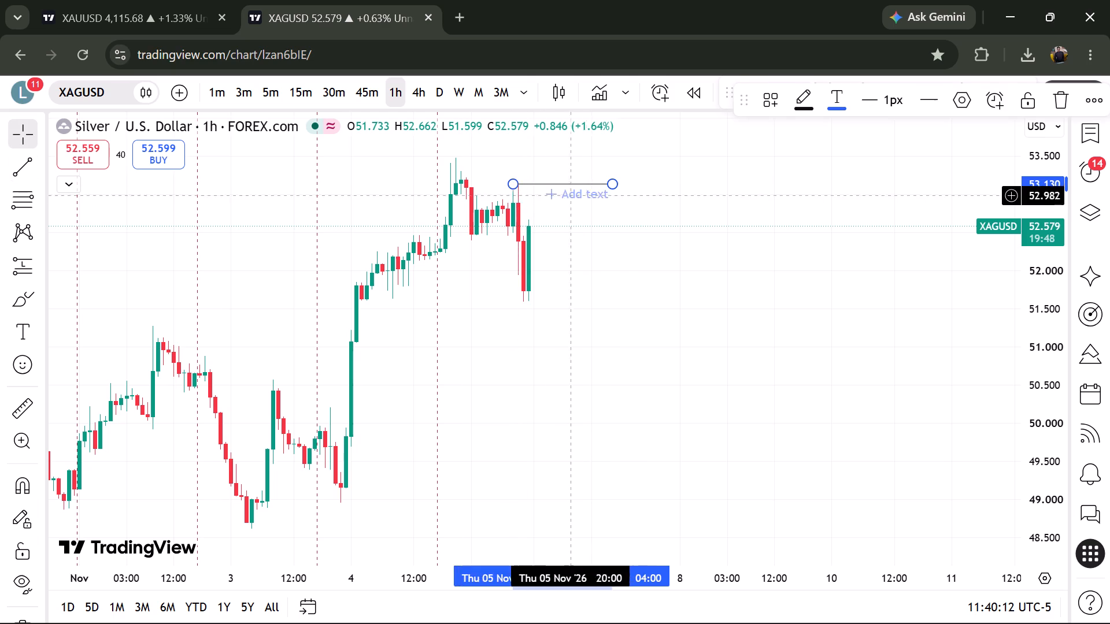
click(600, 220)
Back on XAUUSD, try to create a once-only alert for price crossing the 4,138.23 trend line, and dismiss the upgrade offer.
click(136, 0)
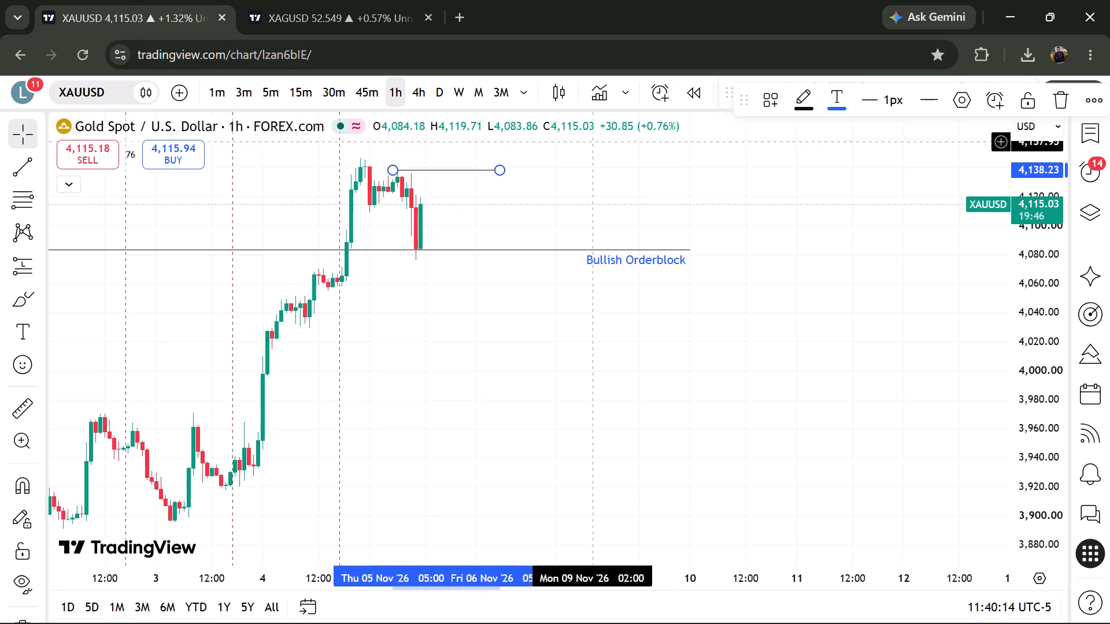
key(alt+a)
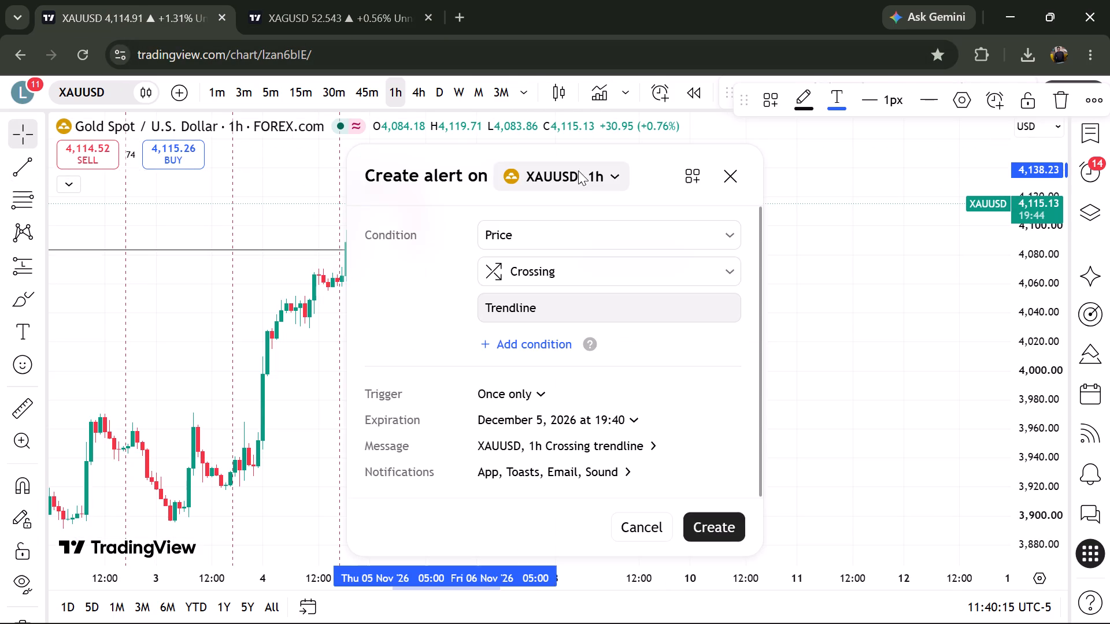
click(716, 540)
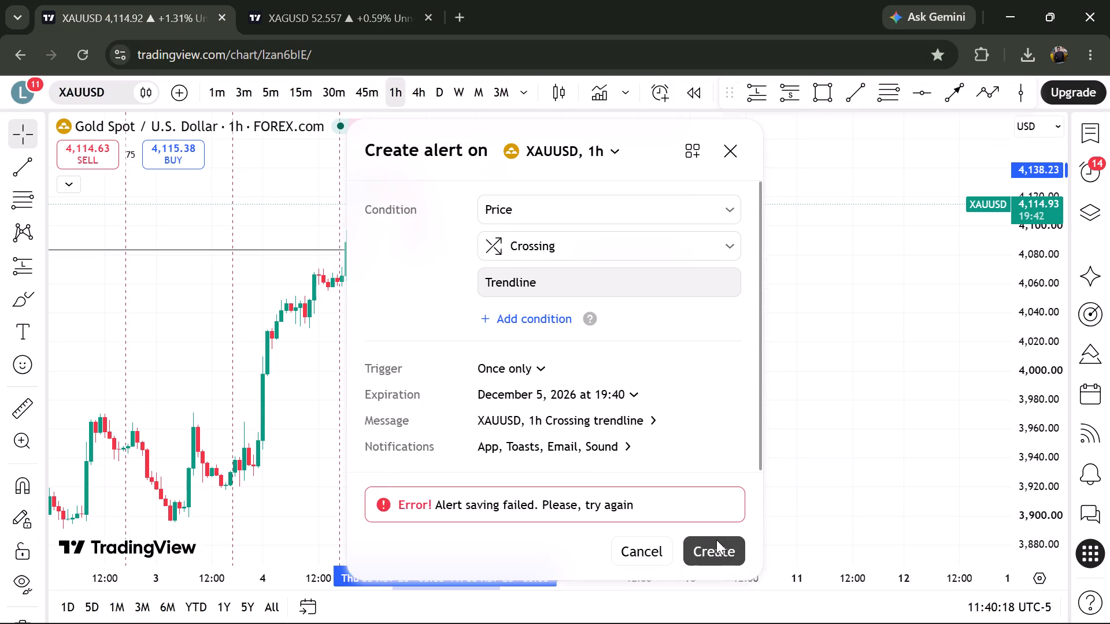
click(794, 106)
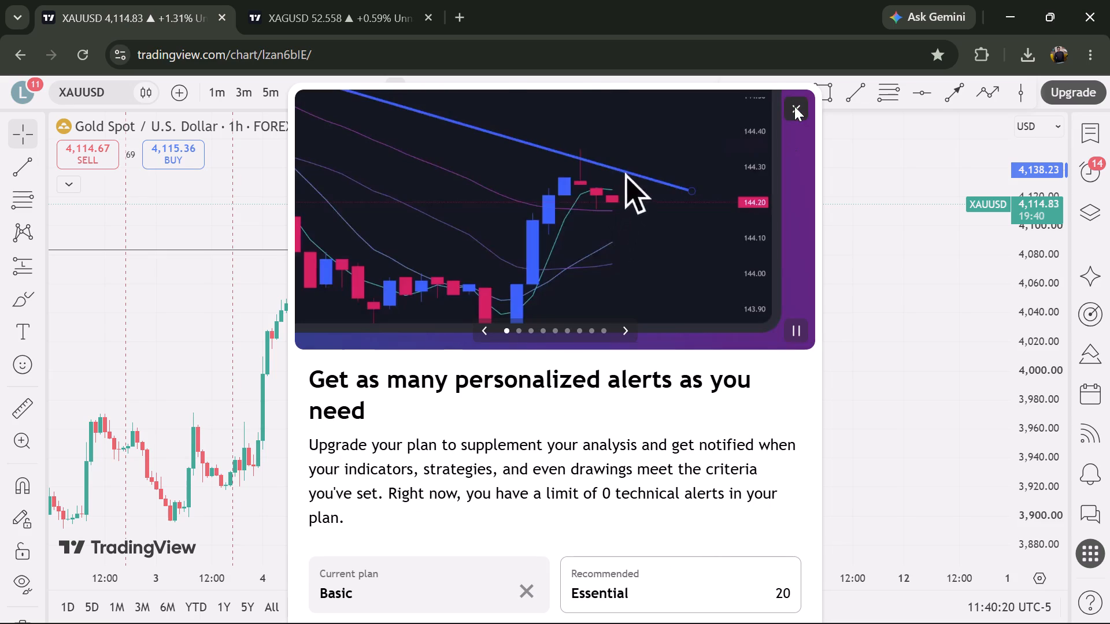
Delete all inactive alerts from the alerts list and close the unsaved XAUUSD alert.
click(1087, 178)
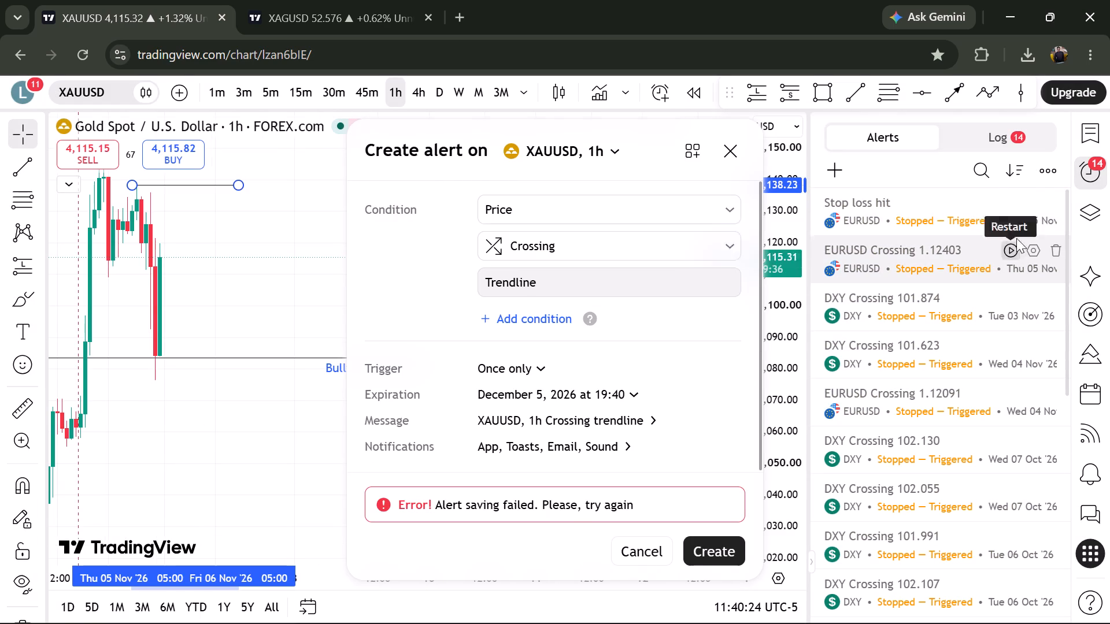
click(1048, 180)
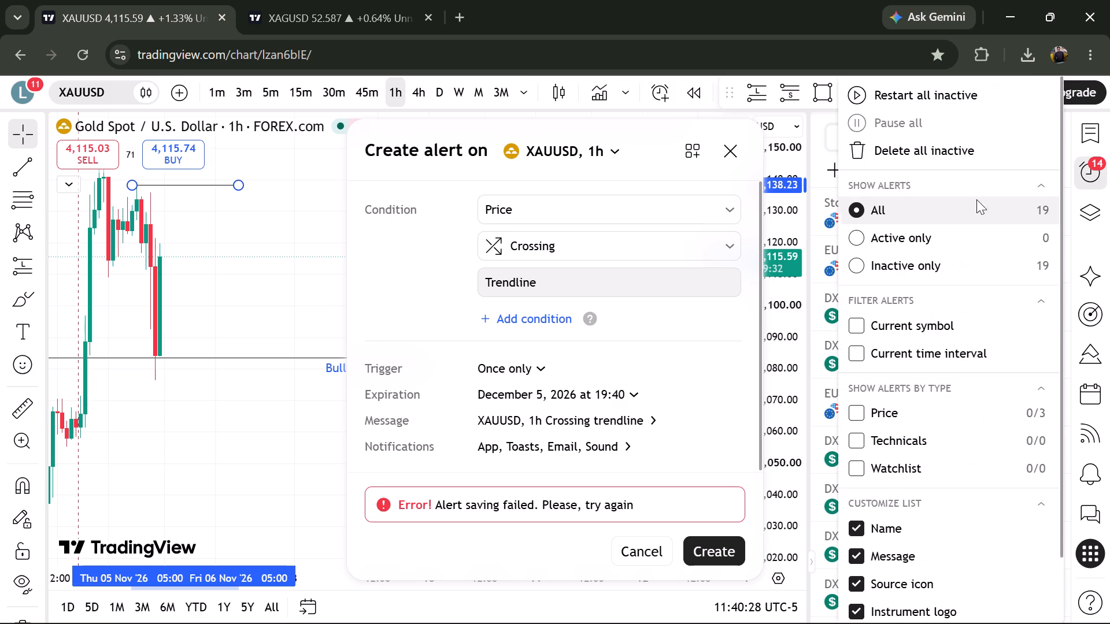
click(915, 154)
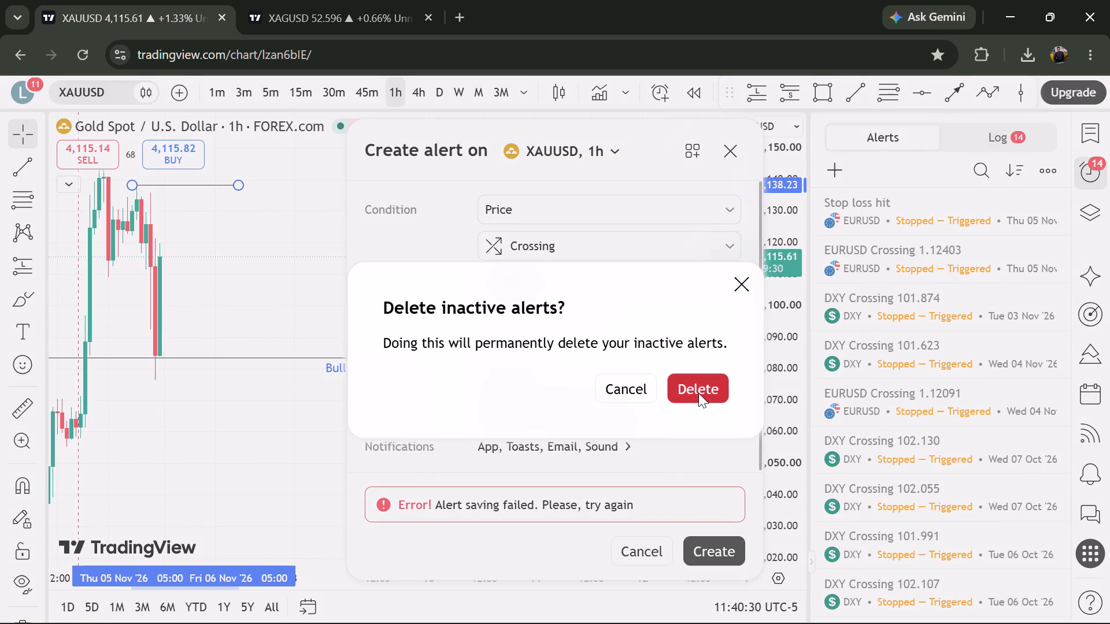
click(700, 392)
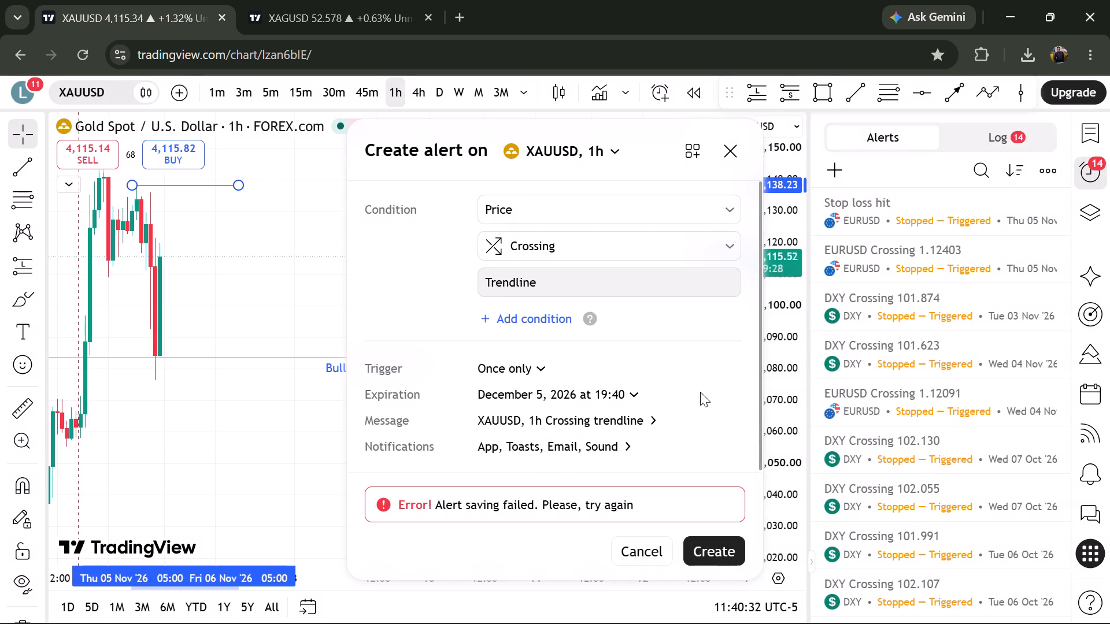
click(322, 313)
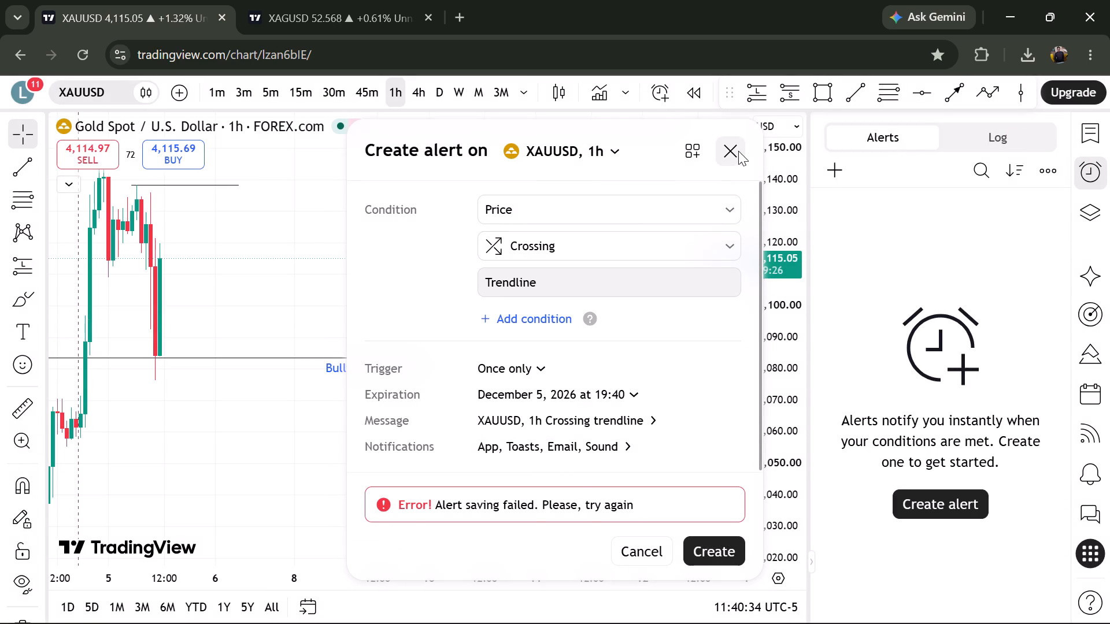
click(738, 150)
click(1109, 176)
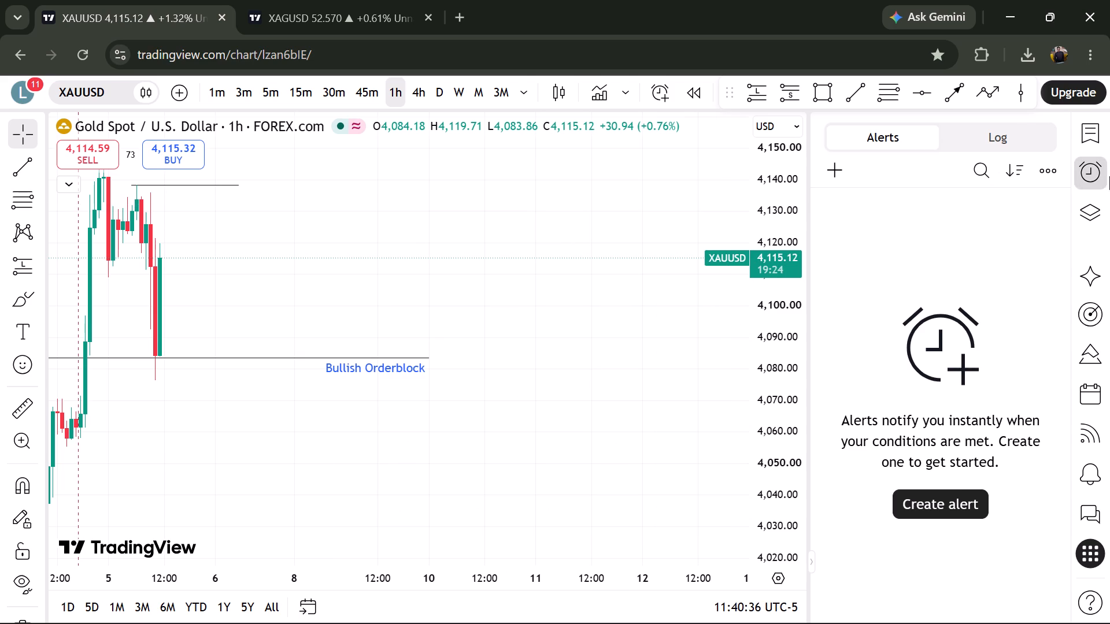
Create a once-only price-crossing alert on XAUUSD and move its line up to the short trend line at about 4,138.
key(alt+a)
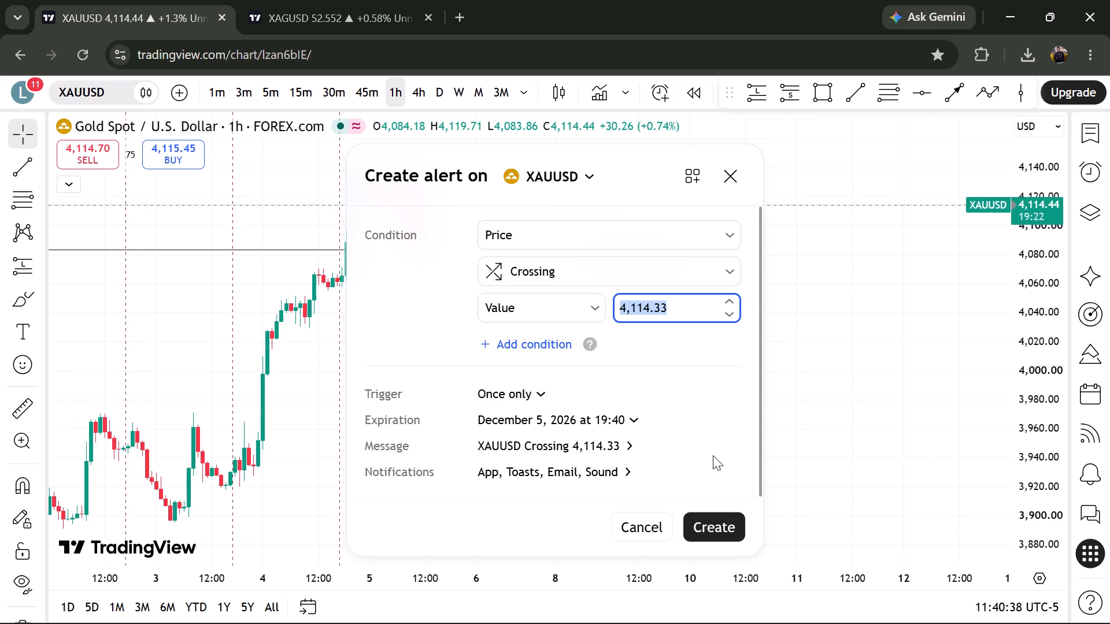
click(713, 519)
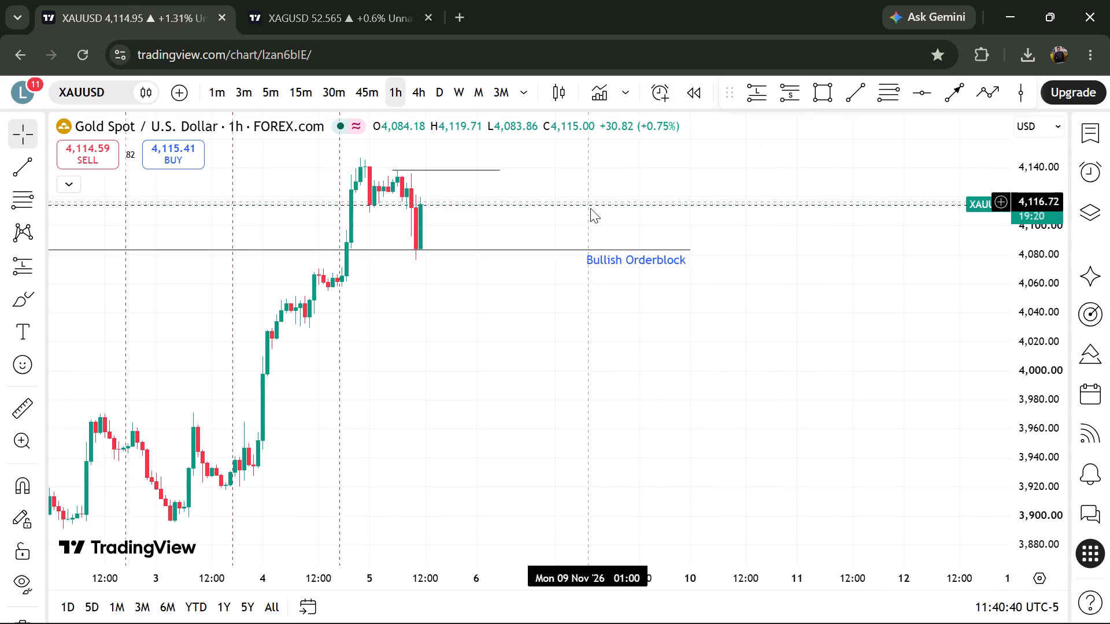
drag(623, 205, 609, 172)
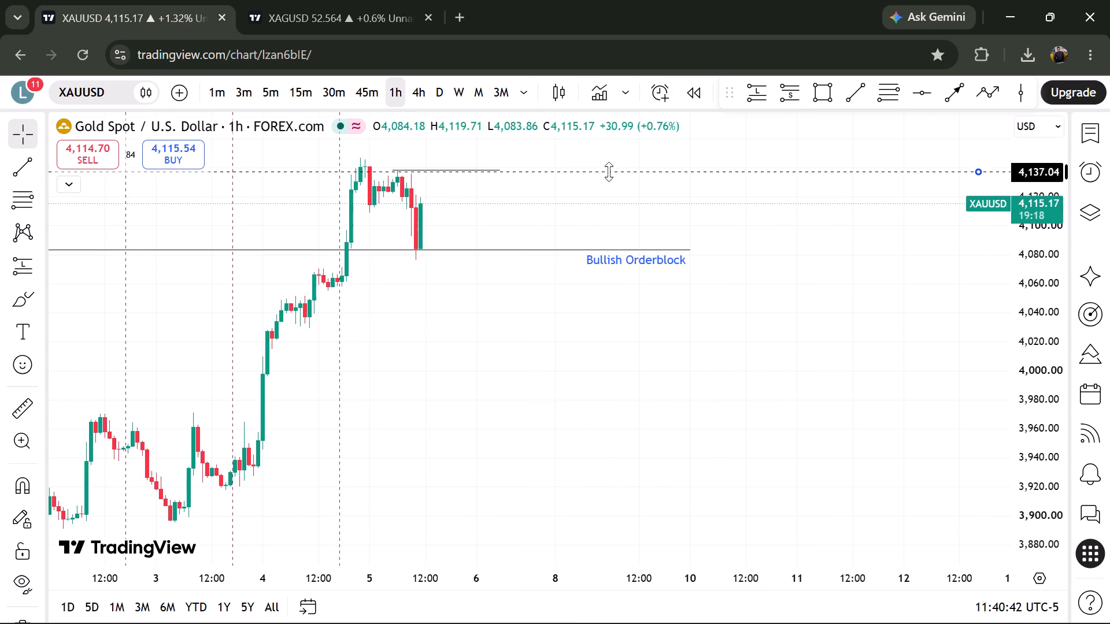
drag(609, 172, 606, 169)
click(535, 366)
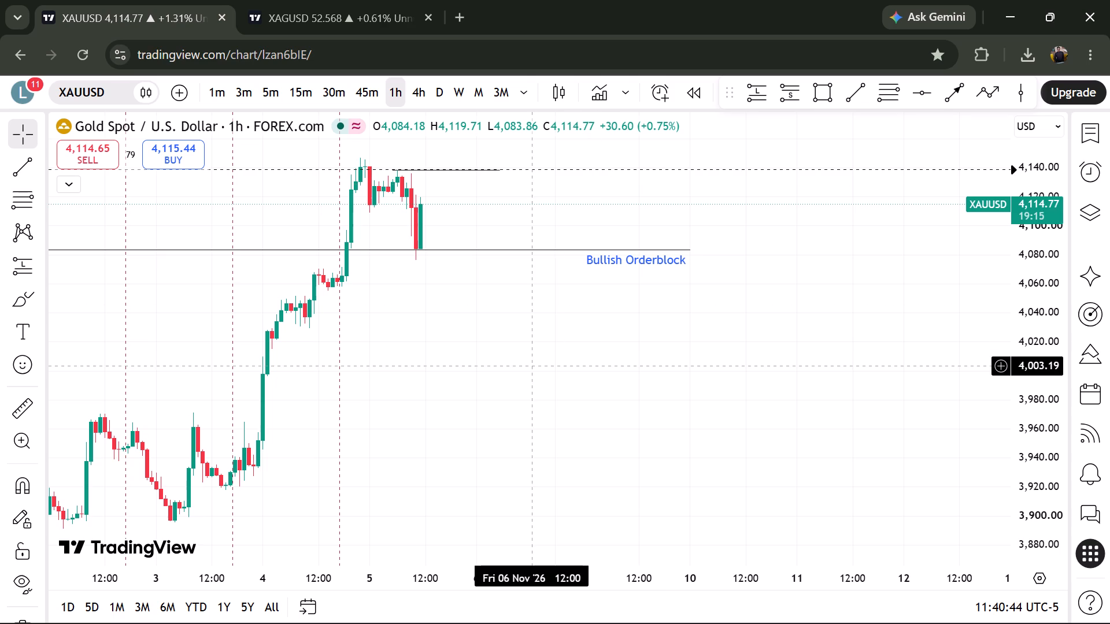
Change the second tab's chart from XAGUSD to EURUSD and the first tab's chart from XAUUSD to DXY.
click(319, 12)
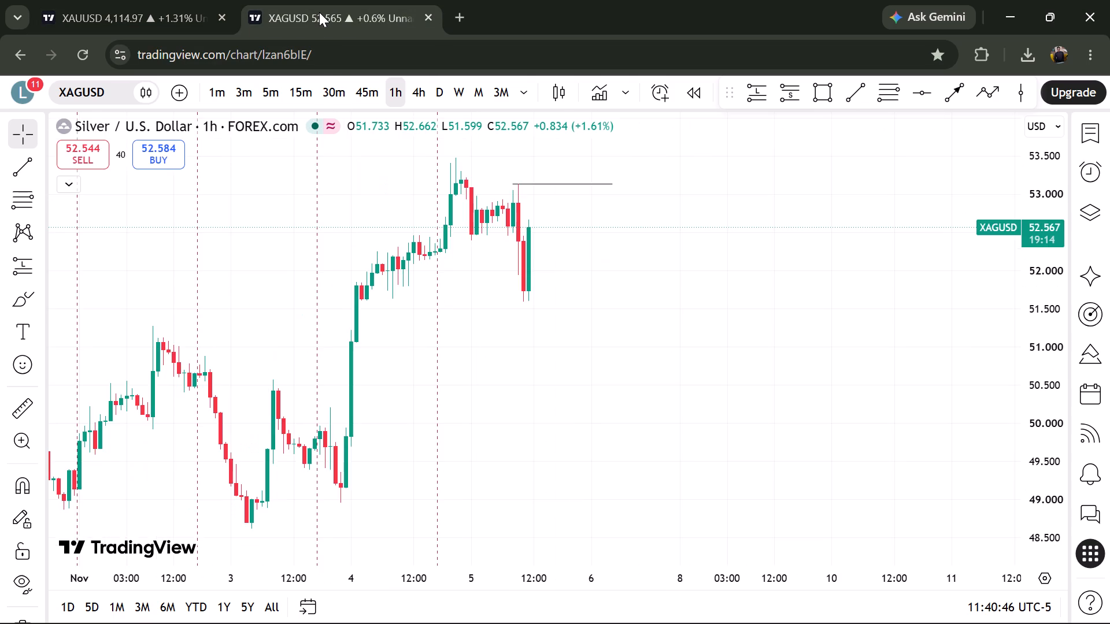
key(space)
key(space)
key(space)
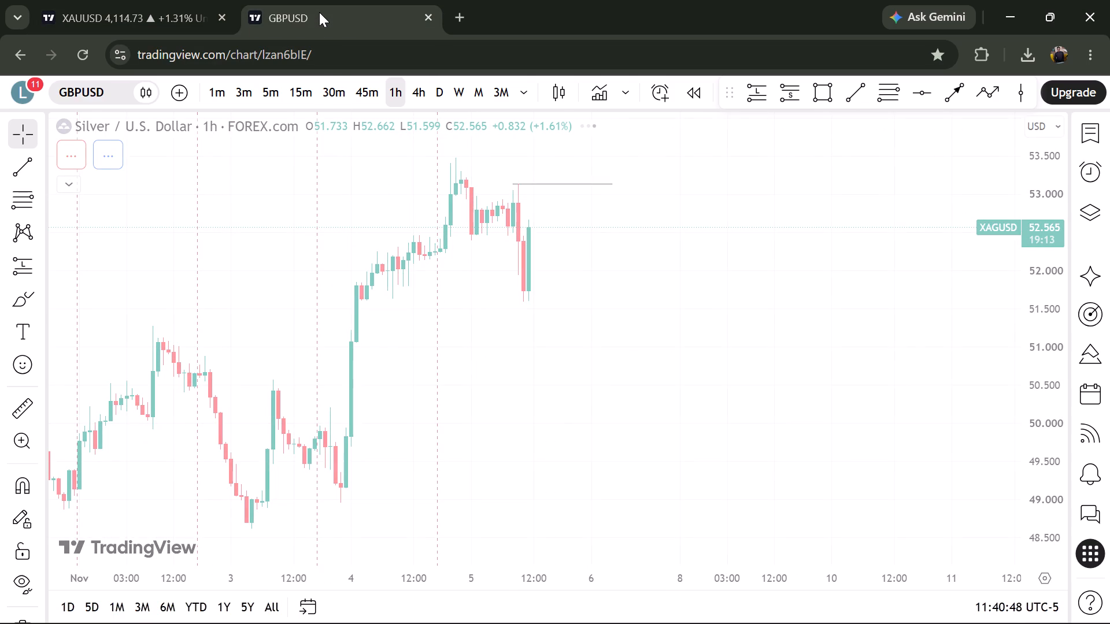
key(space)
click(123, 3)
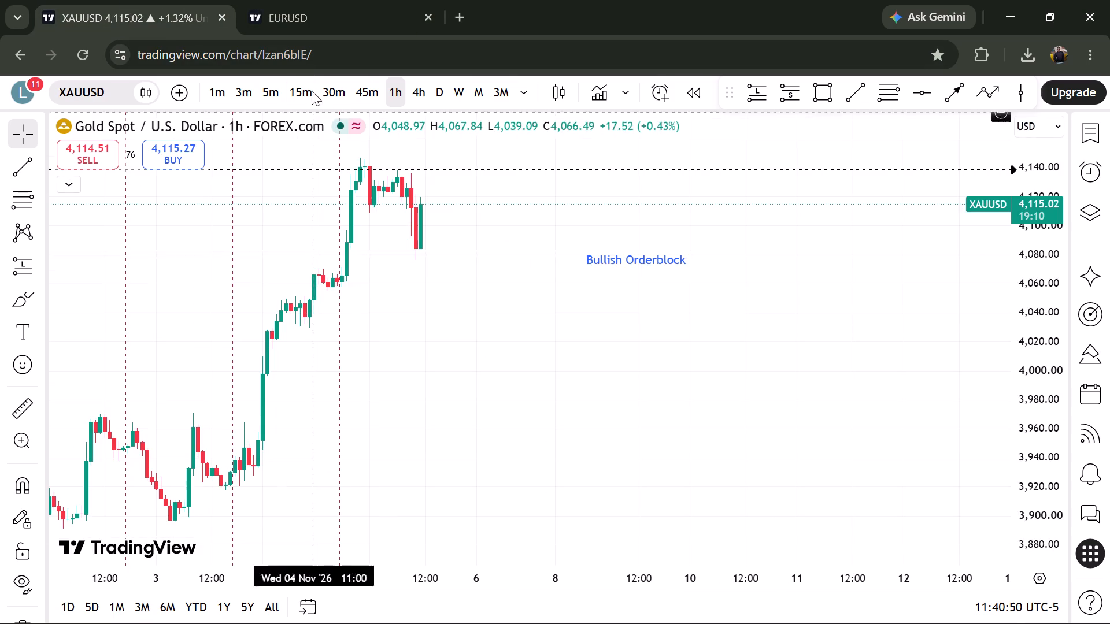
key(space)
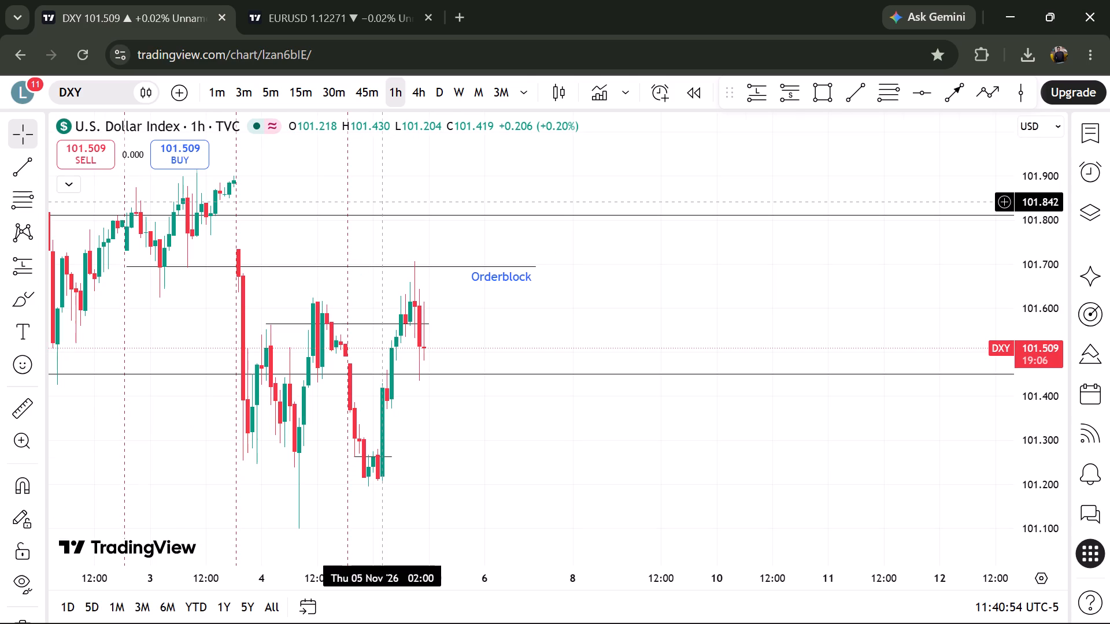
Examine DXY and EURUSD on the daily timeframe around their marked order block, stops and target levels.
click(442, 84)
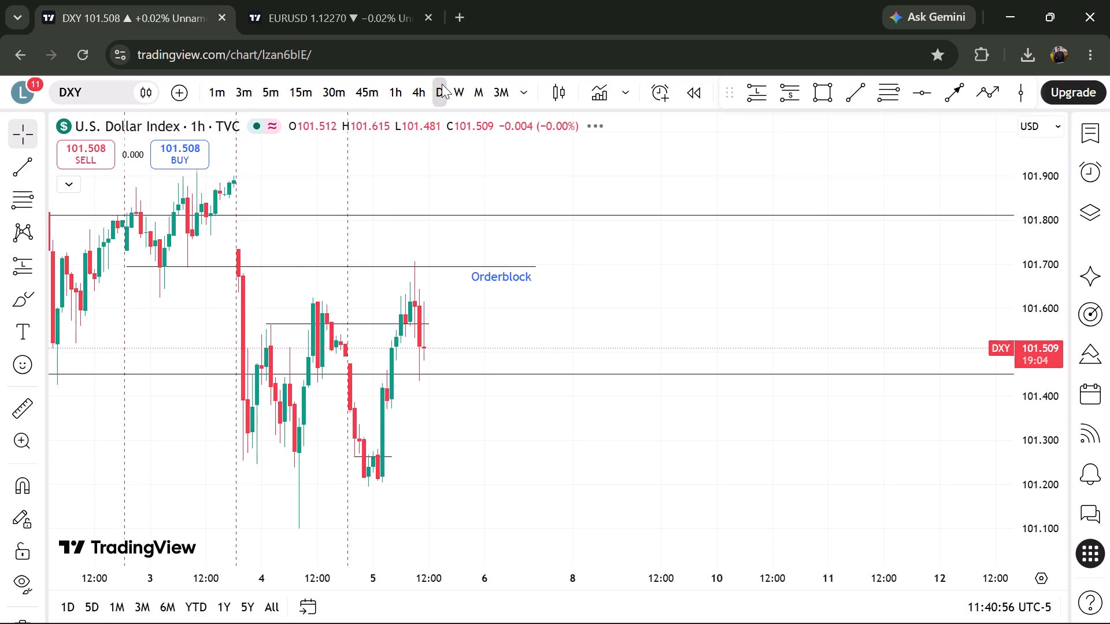
scroll(443, 283, up, 2)
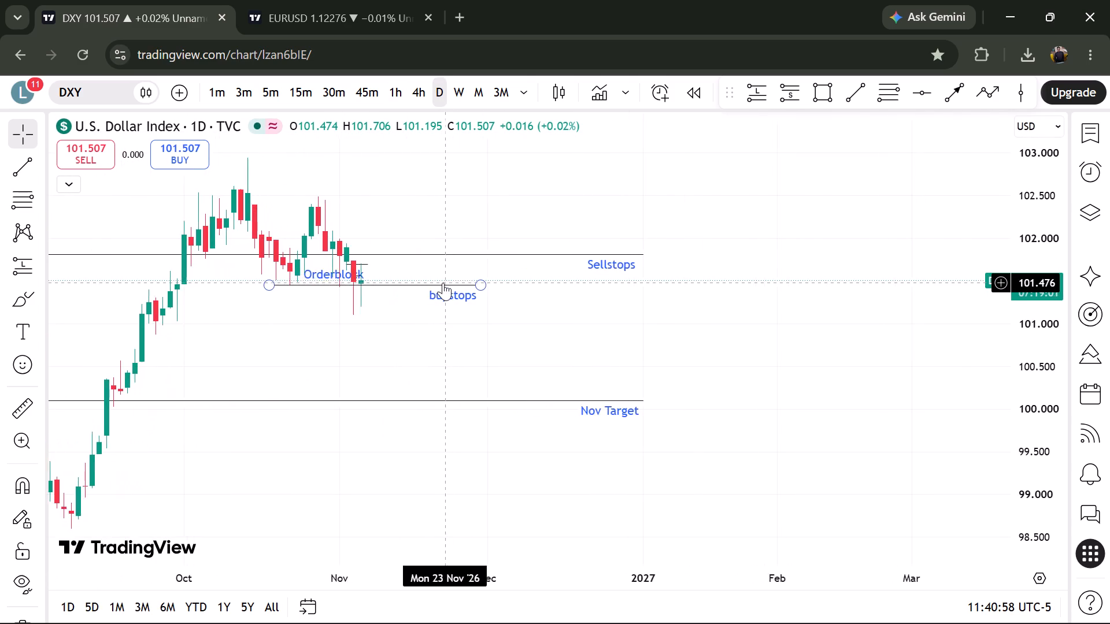
scroll(443, 283, up, 2)
scroll(275, 459, right, 1)
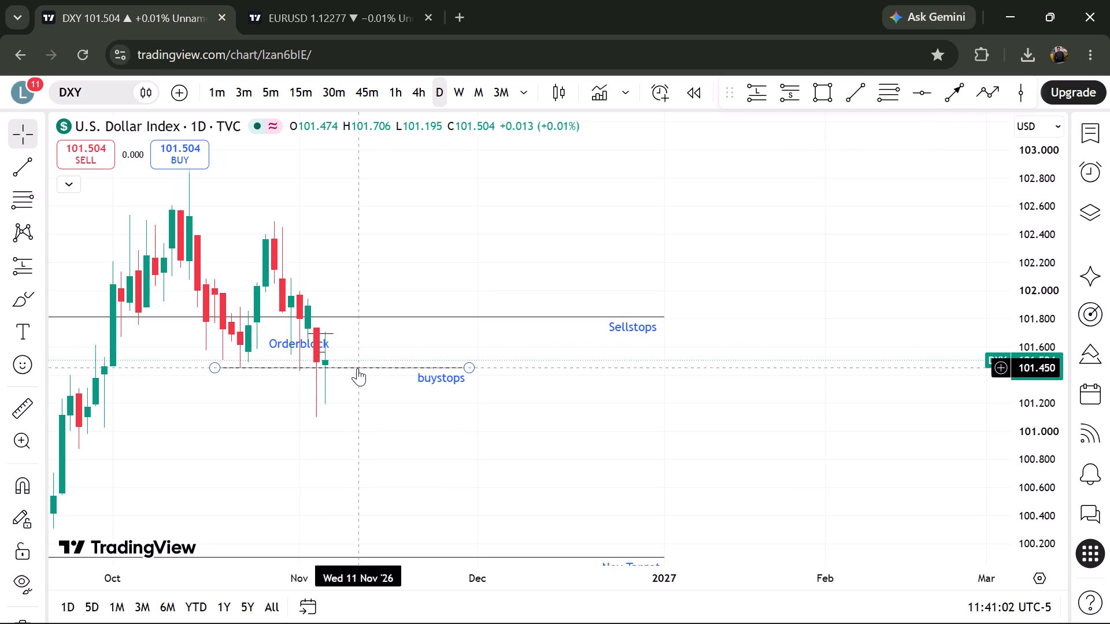
click(332, 0)
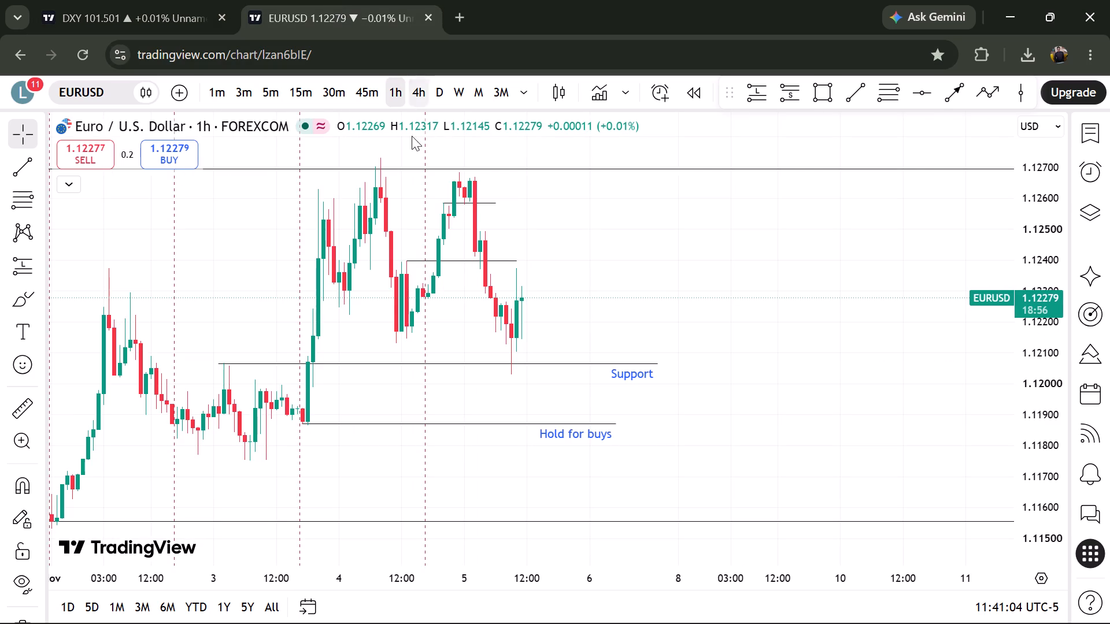
click(443, 87)
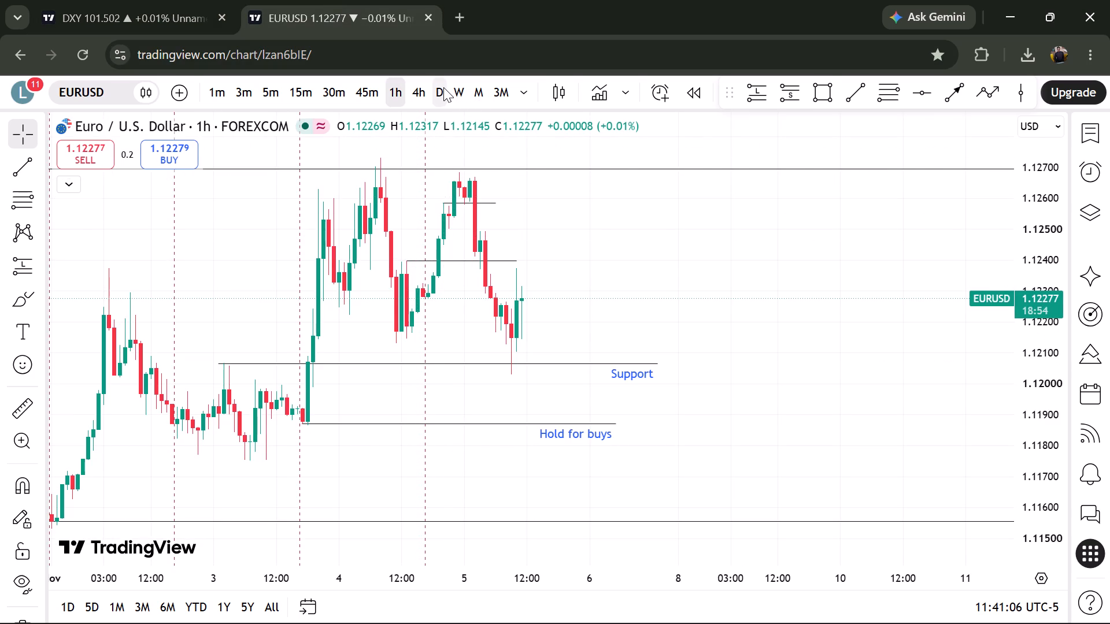
scroll(515, 447, up, 1)
scroll(590, 525, up, 1)
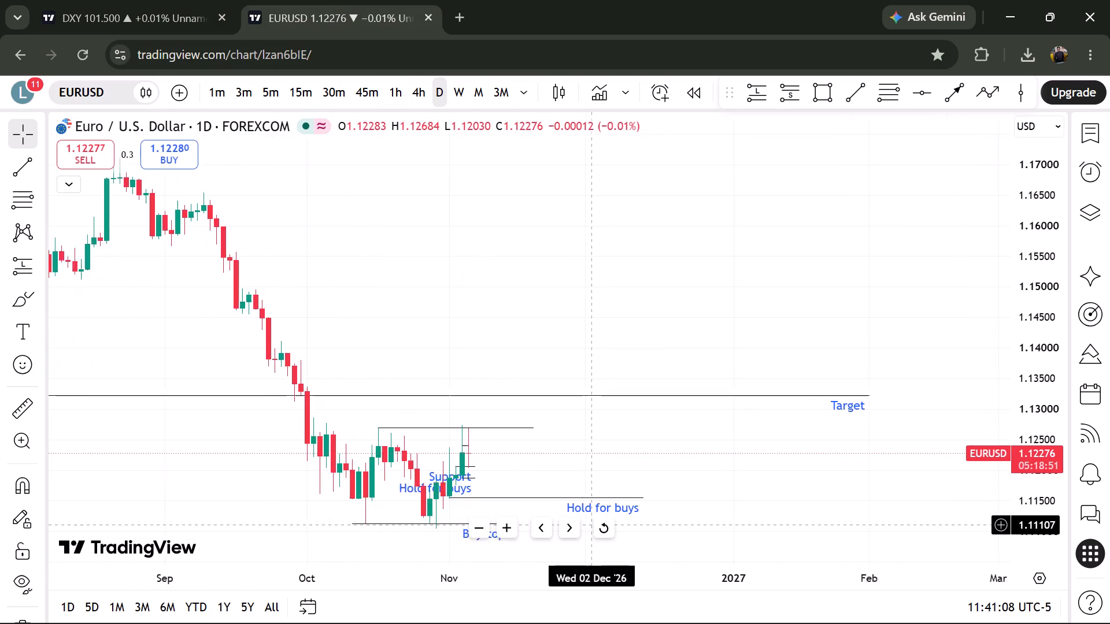
scroll(590, 525, up, 1)
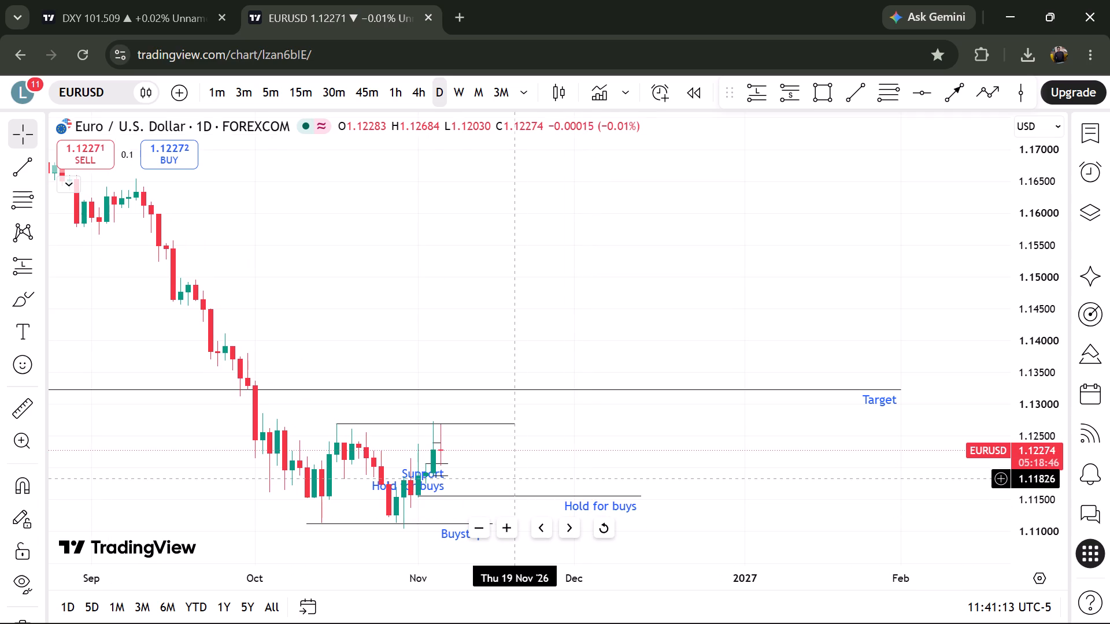
Open the second browser profile, the one with the purple H avatar, and load its GBPUSD TradingView chart.
key(super+8)
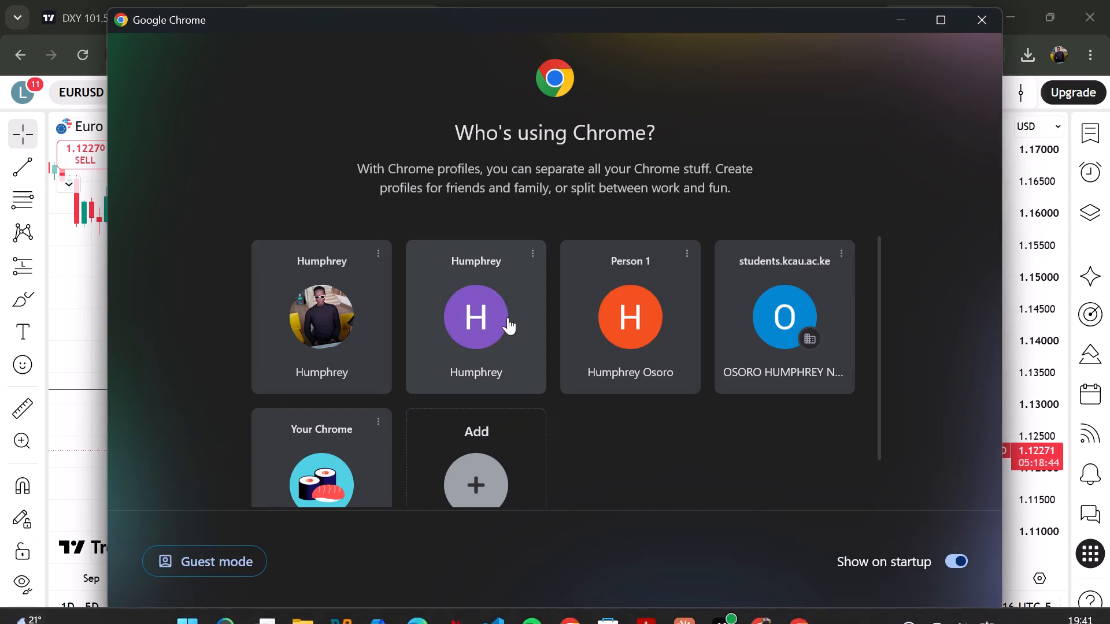
click(494, 319)
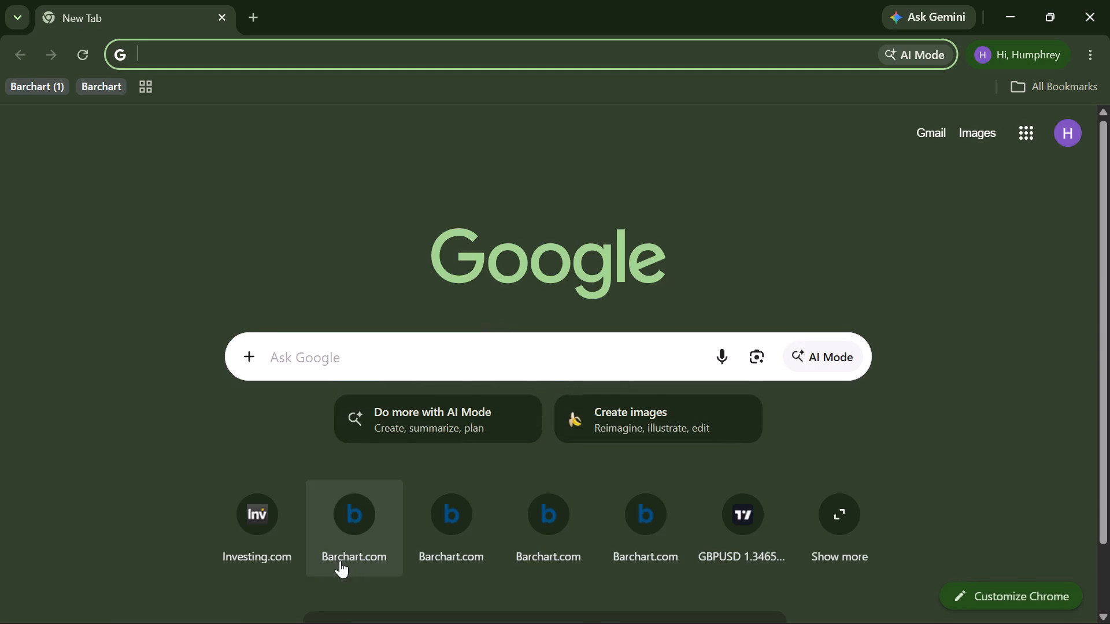
click(725, 512)
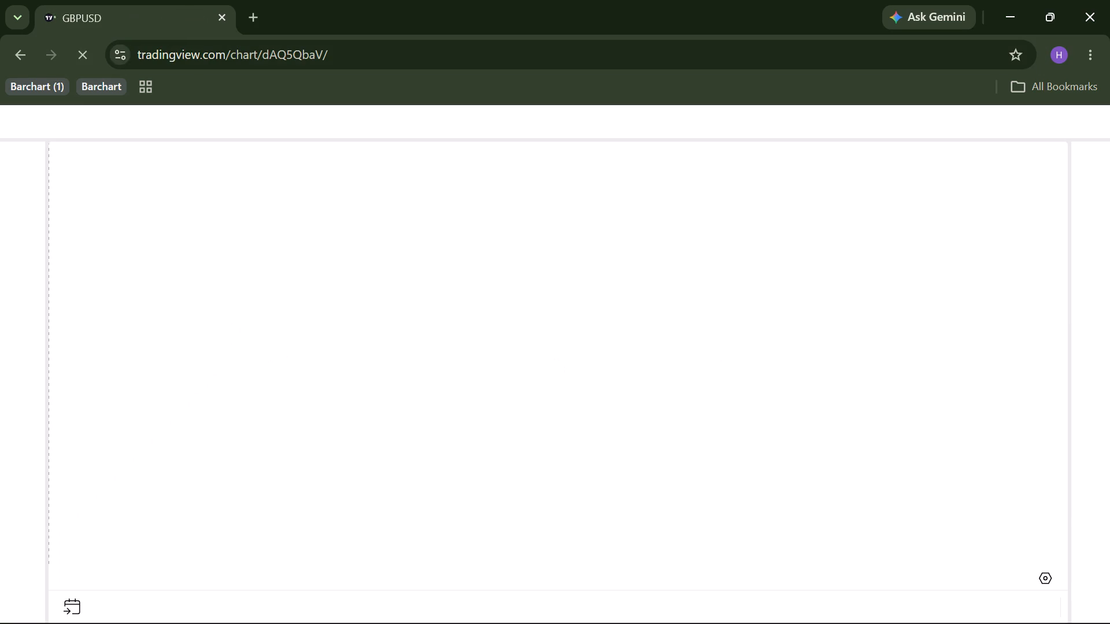
Open all five bookmarks of the Barchart folder as tabs in this window.
click(261, 22)
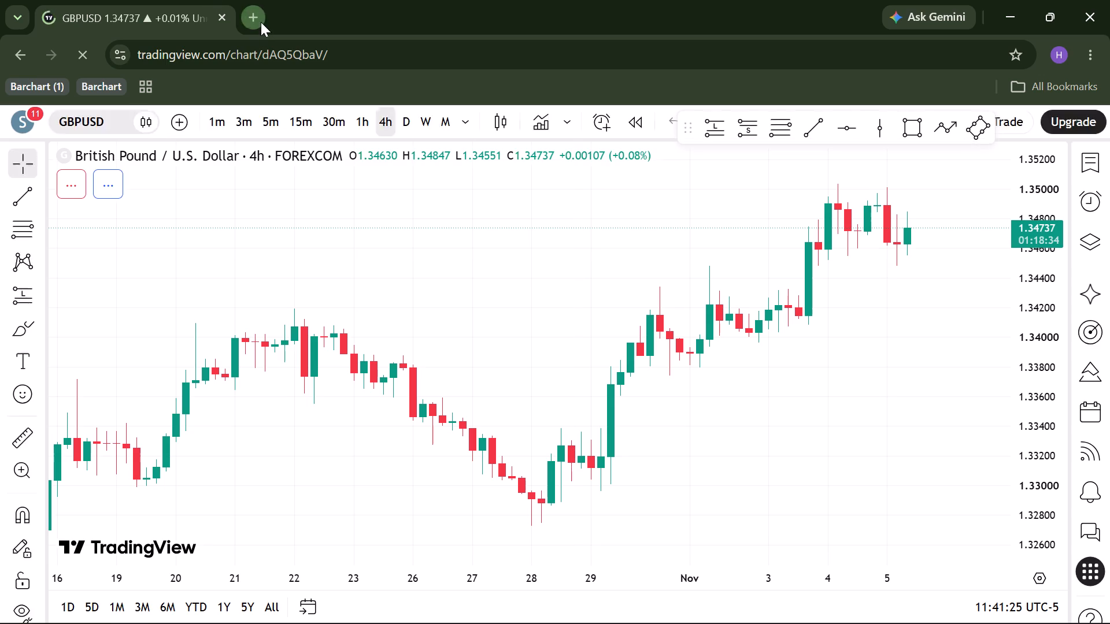
click(1050, 88)
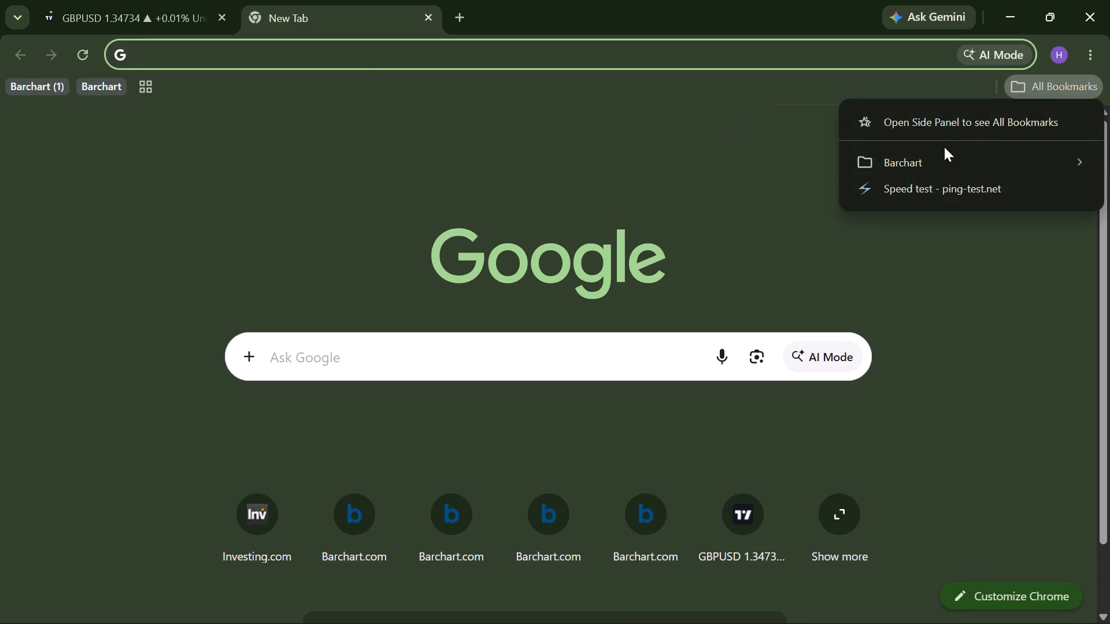
click(919, 166)
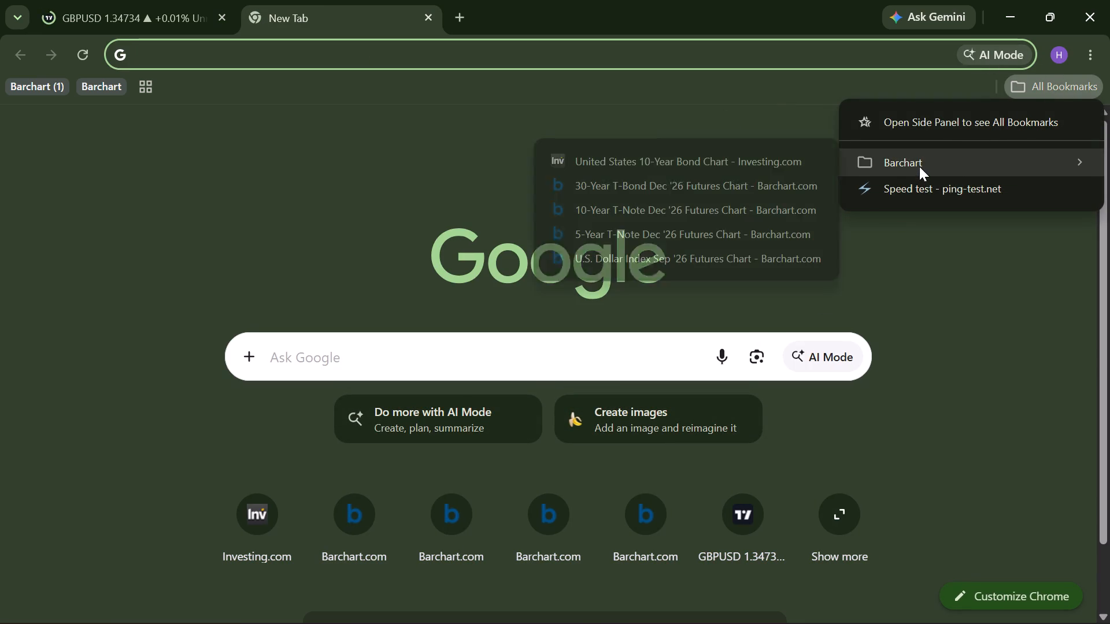
right_click(860, 154)
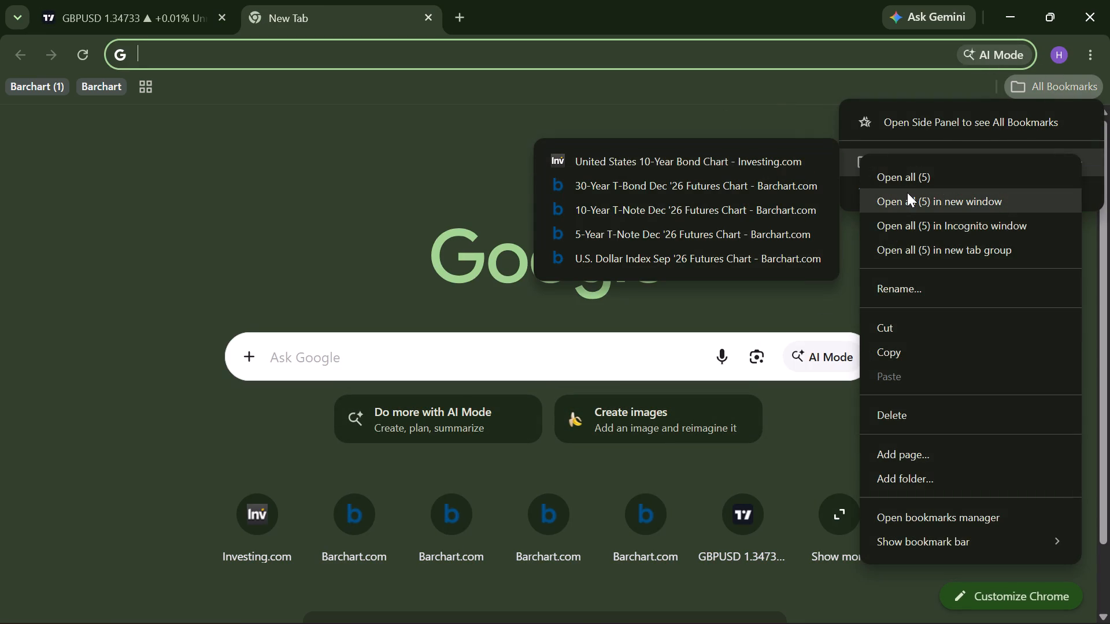
click(899, 184)
Return to the GBPUSD chart and examine its recent price action around the marked levels on the 4-hour and 1-hour timeframes.
click(87, 3)
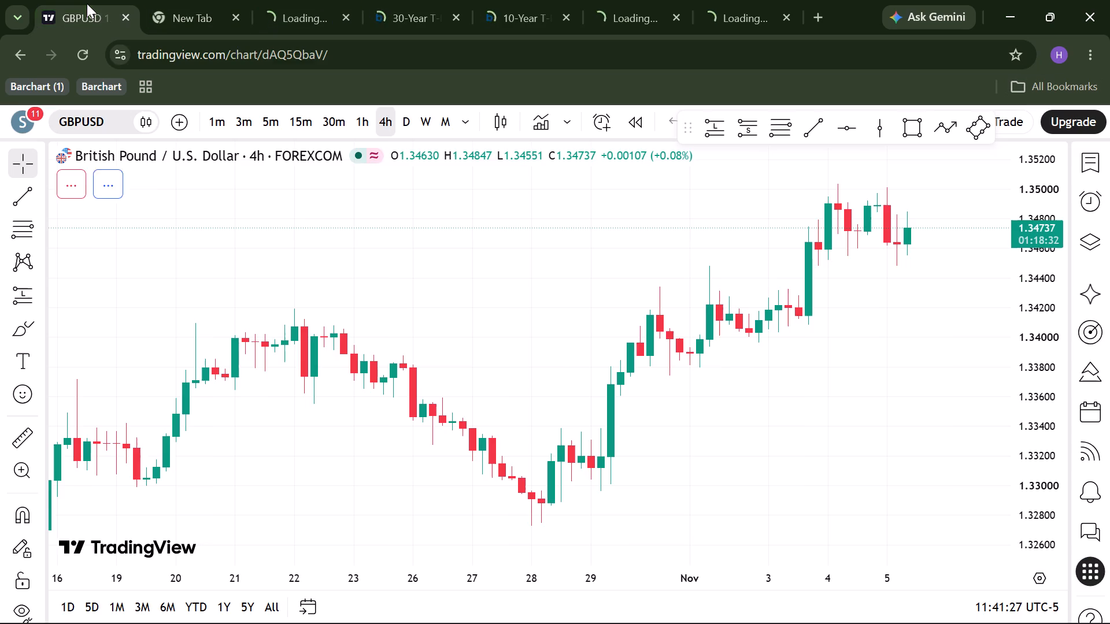
scroll(575, 454, left, 1)
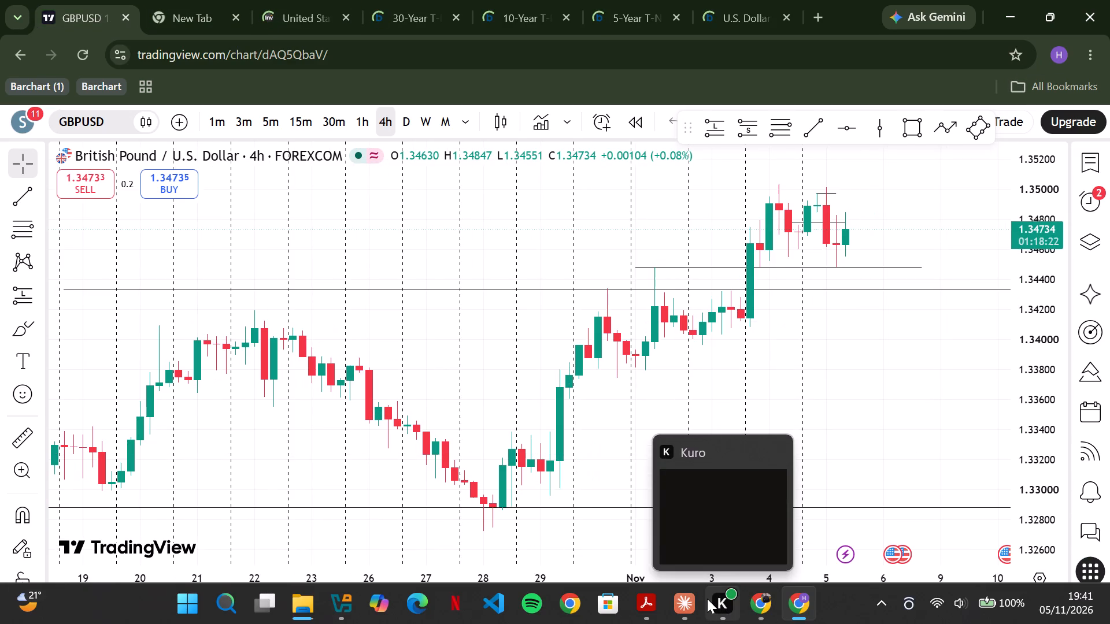
scroll(835, 367, left, 1)
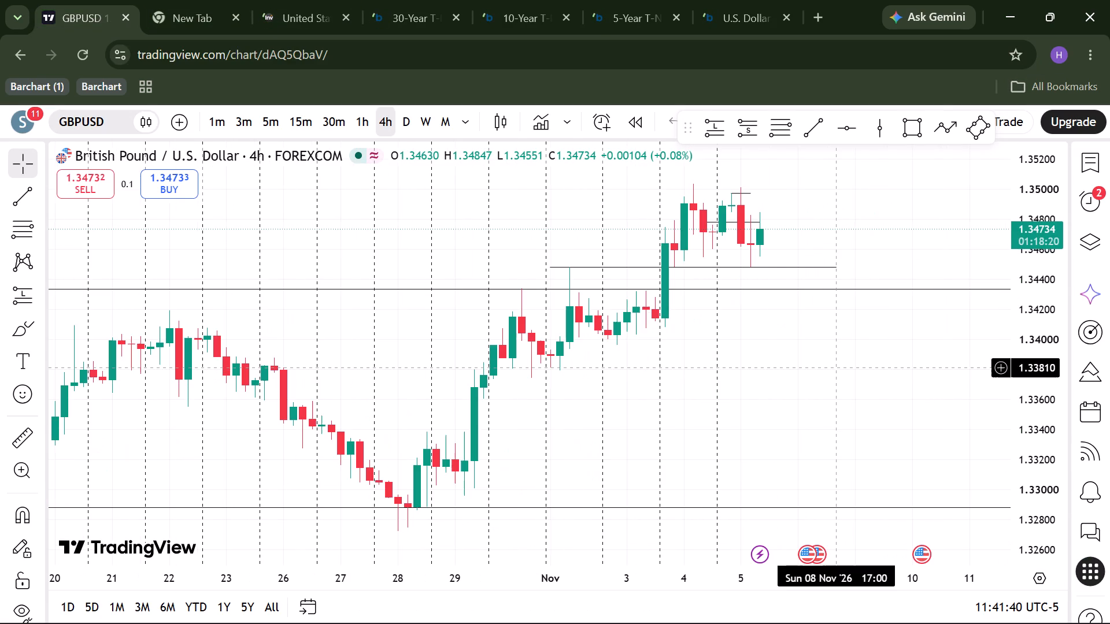
click(358, 116)
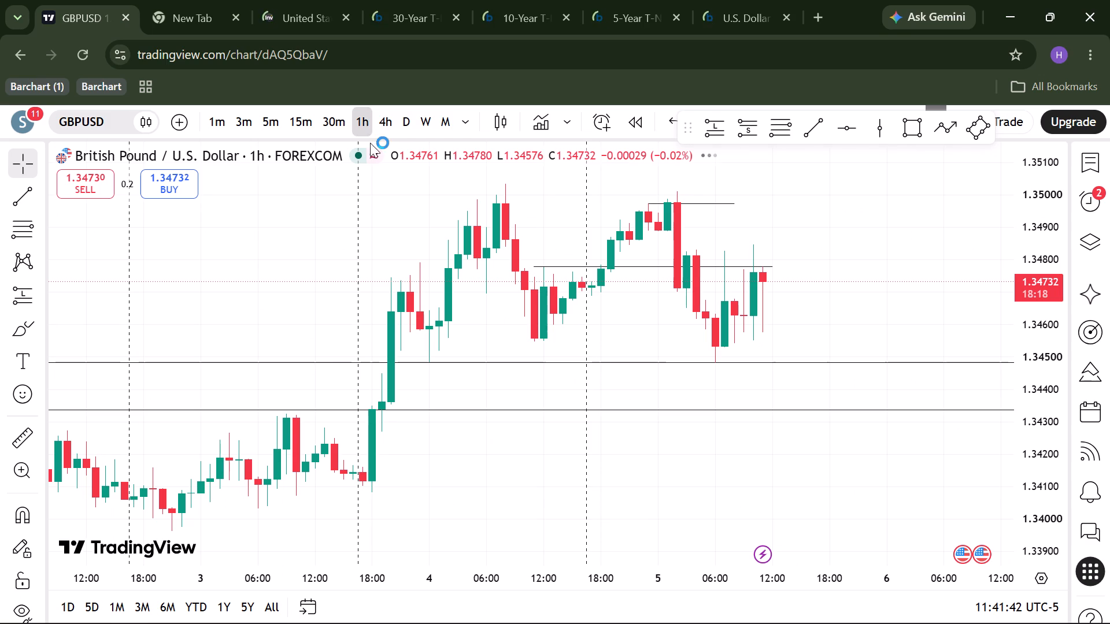
scroll(412, 229, left, 2)
scroll(412, 229, up, 1)
scroll(412, 229, down, 1)
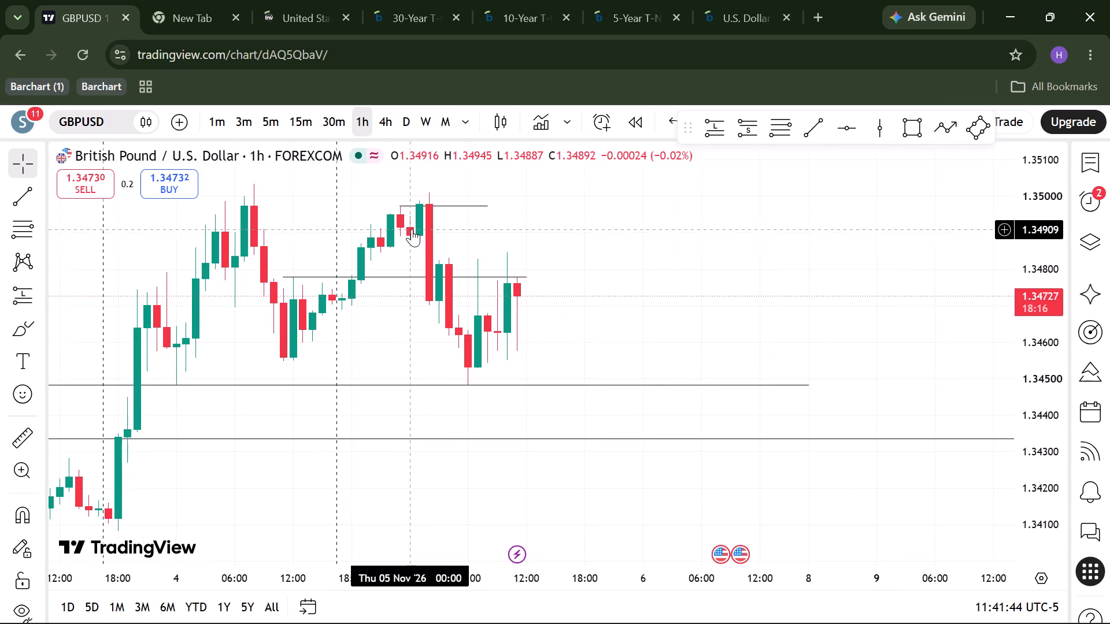
scroll(412, 229, down, 1)
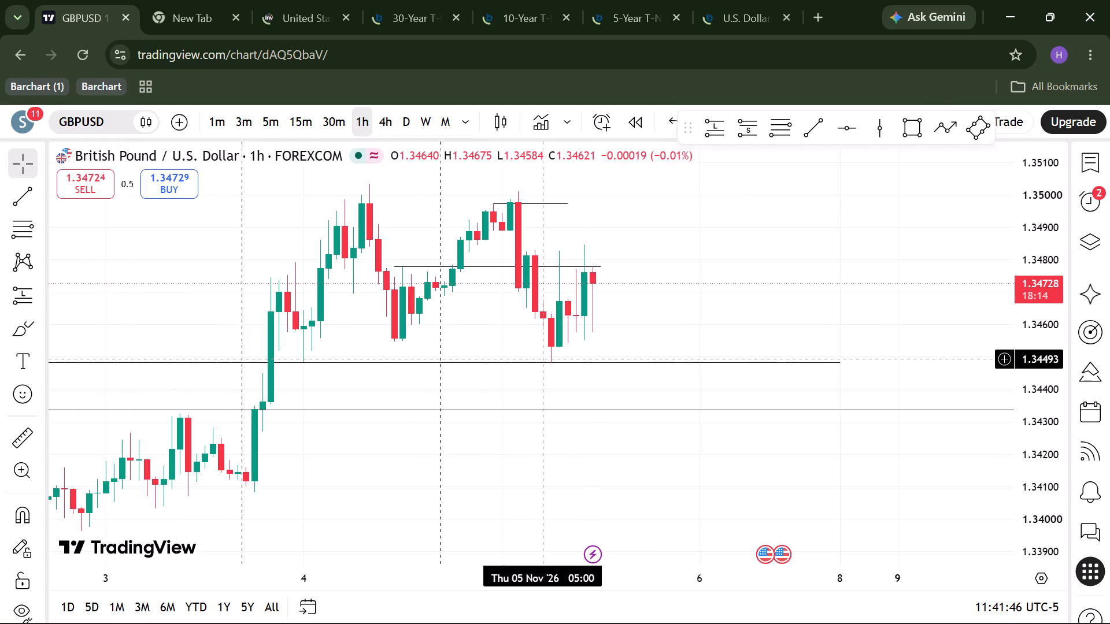
Set EURUSD in the other window to the 1-hour timeframe and compare its recent highs and lows with GBPUSD's.
key(alt+Tab)
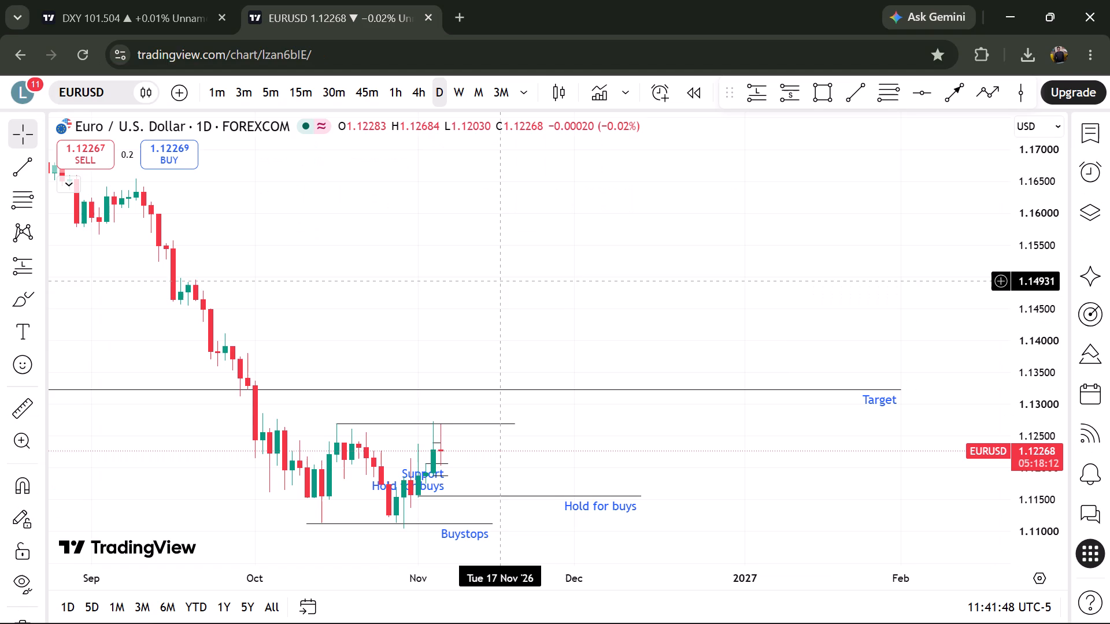
scroll(467, 271, down, 1)
click(396, 71)
click(395, 87)
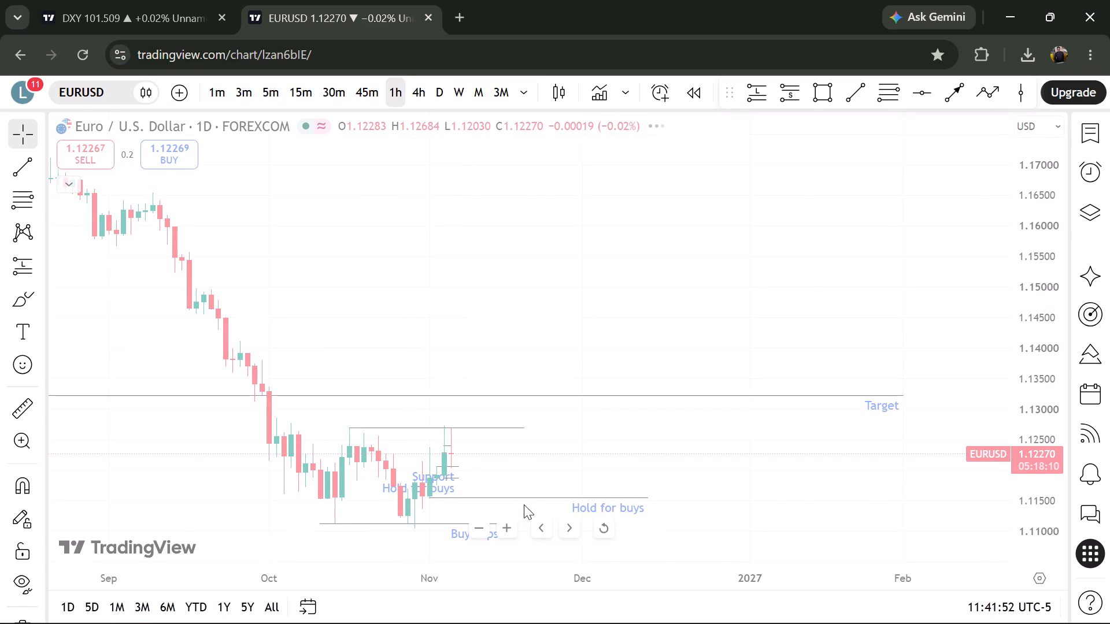
scroll(524, 504, down, 2)
scroll(524, 504, left, 1)
scroll(524, 504, down, 1)
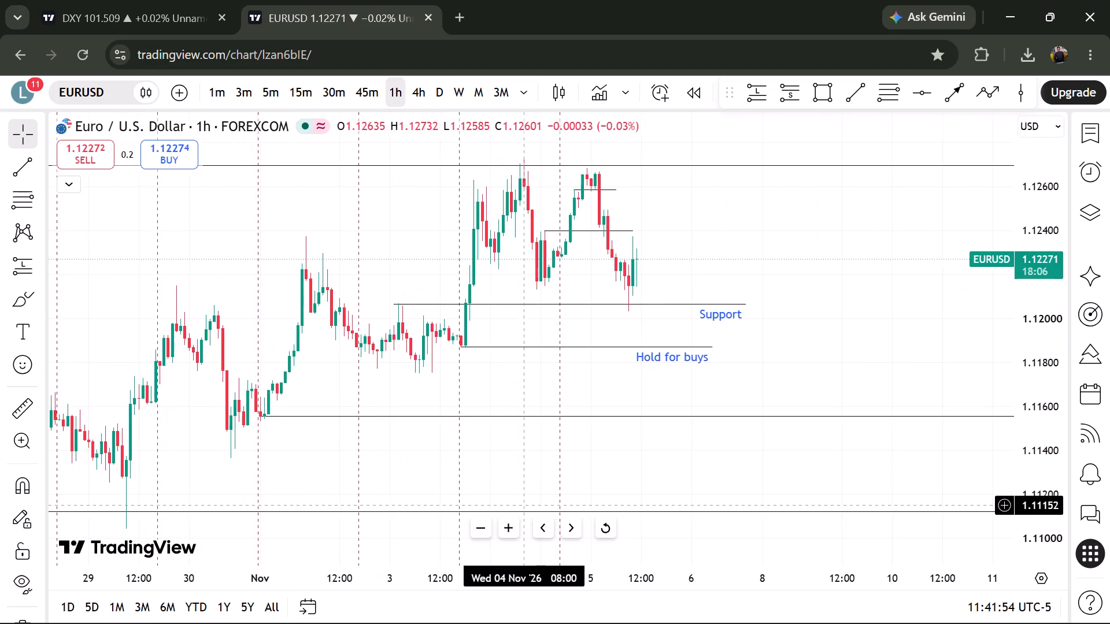
scroll(524, 504, up, 1)
key(alt+Tab)
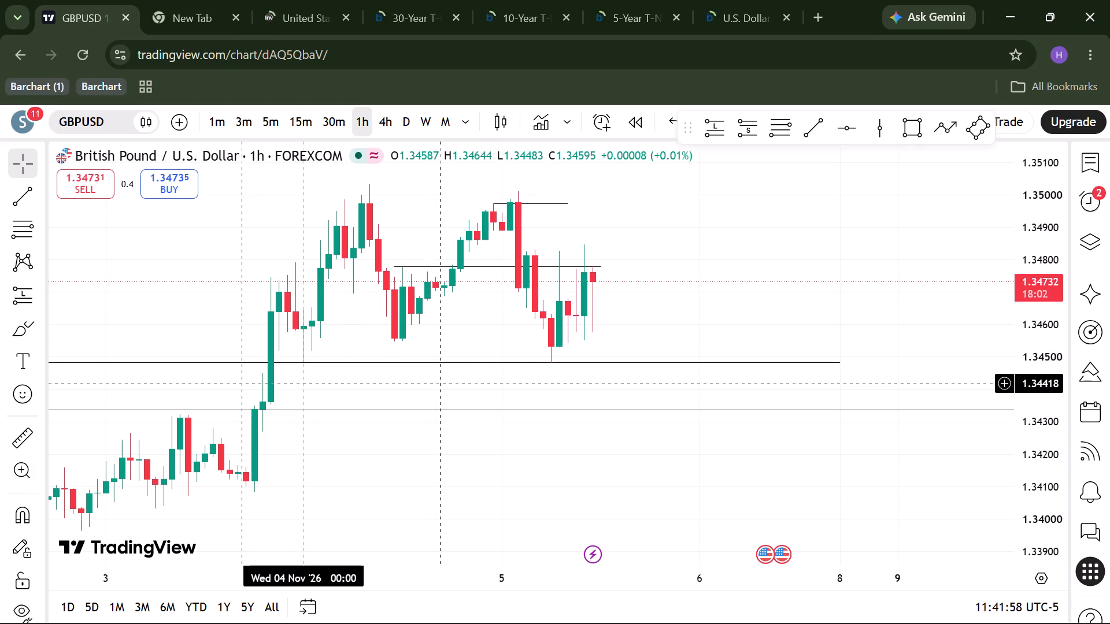
key(alt+Tab)
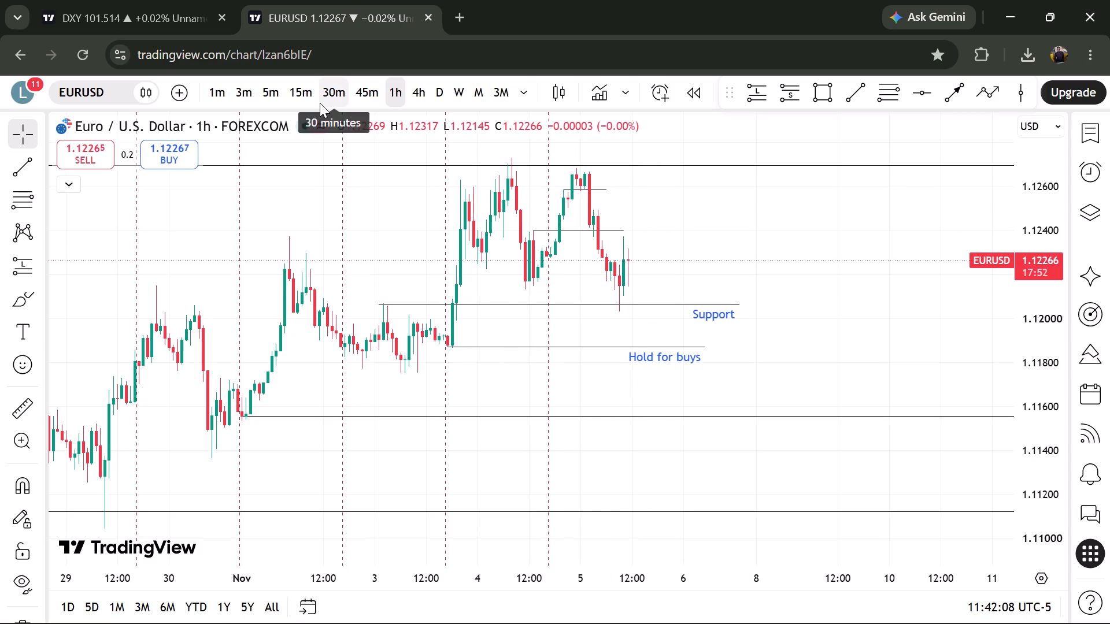
key(alt+Tab)
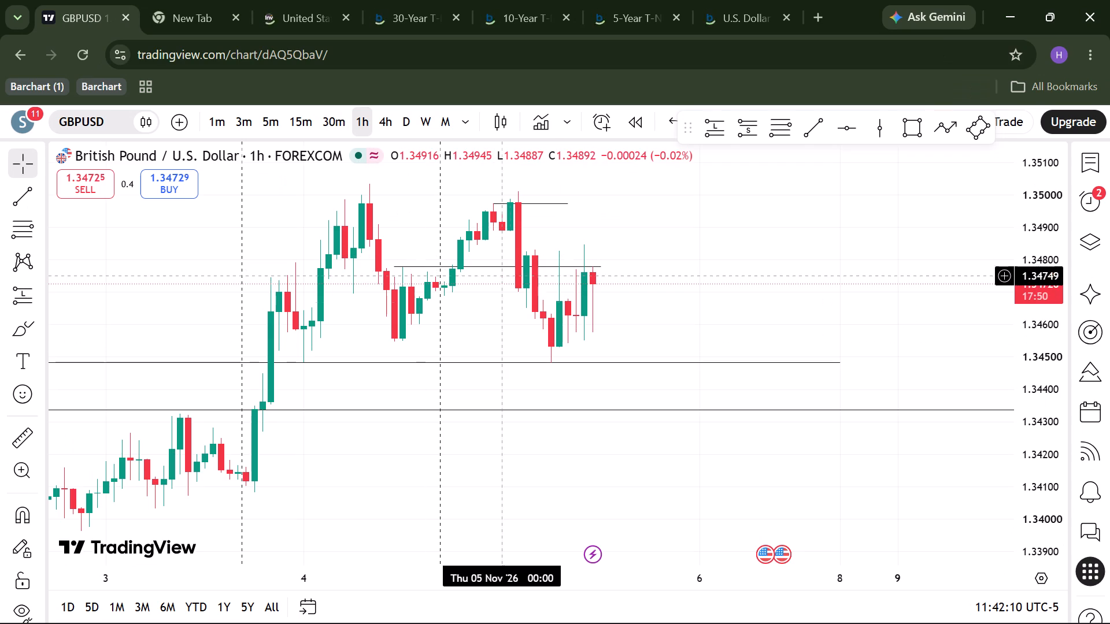
scroll(519, 320, down, 2)
right_click(519, 320)
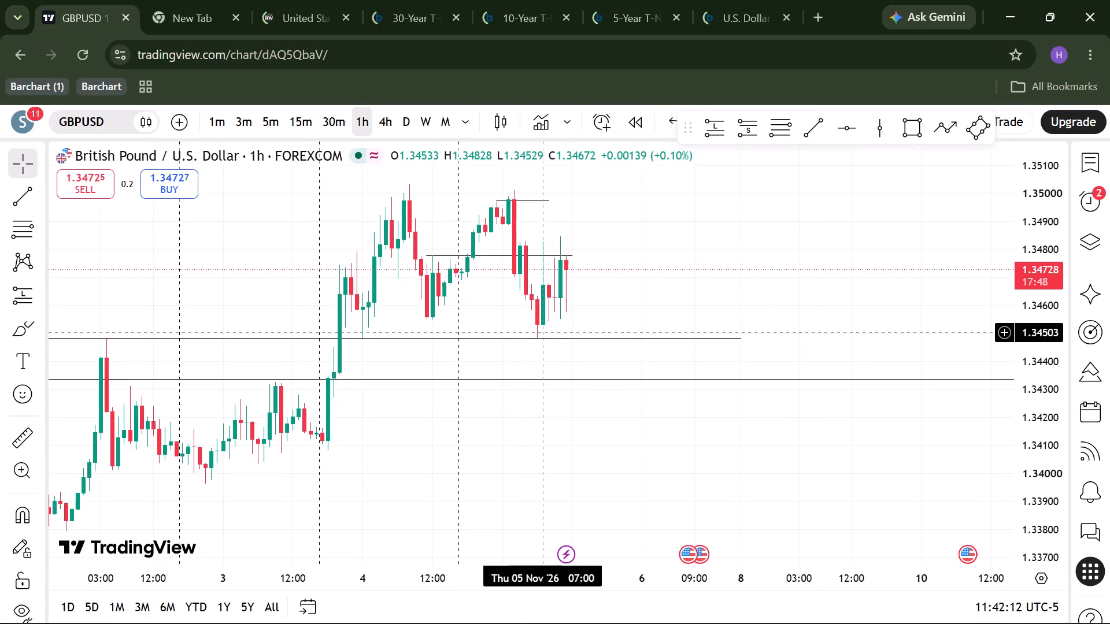
Draw a short horizontal trend line on the GBPUSD 1-hour chart at the latest high, about 1.3484, ending about 6 Nov 01:00.
click(498, 348)
scroll(541, 291, up, 2)
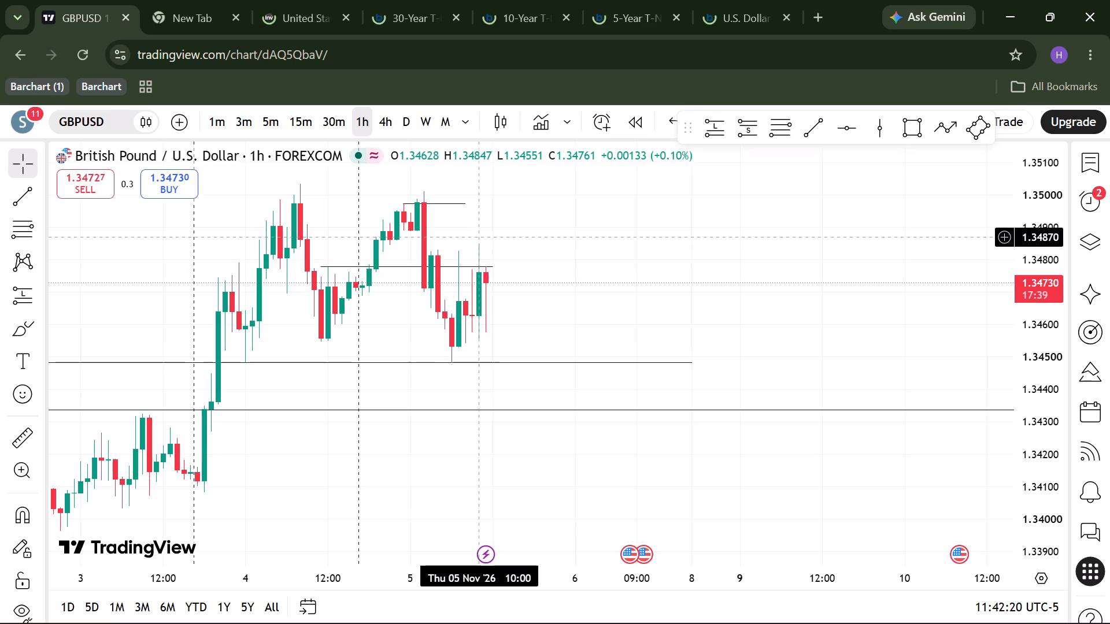
click(805, 123)
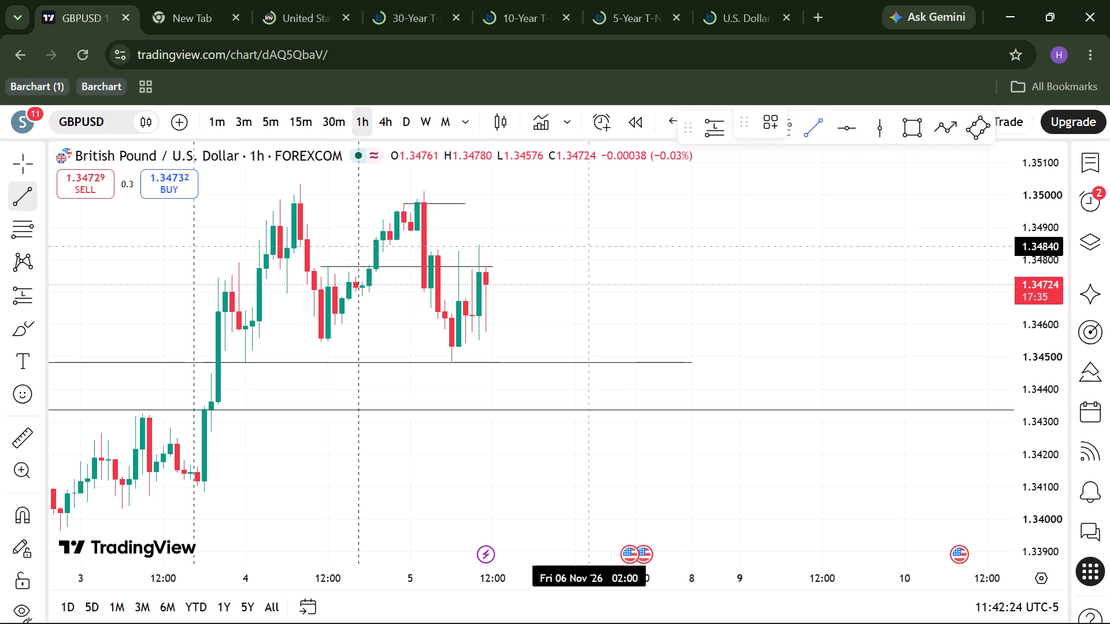
drag(581, 246, 490, 255)
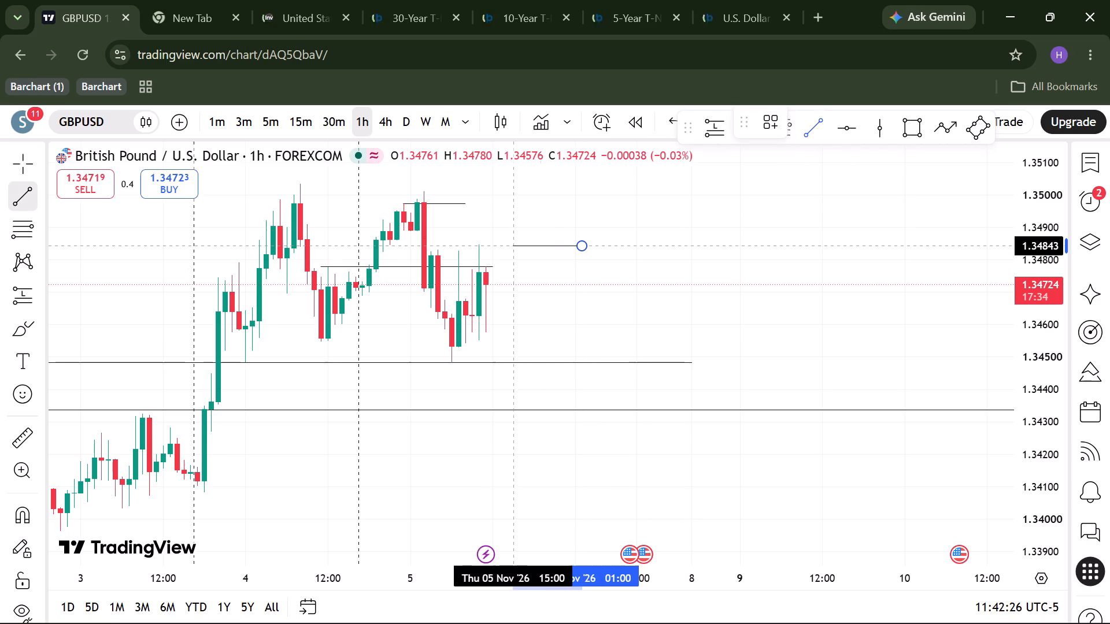
drag(490, 255, 471, 262)
shift+click(471, 262)
click(569, 263)
scroll(569, 263, left, 1)
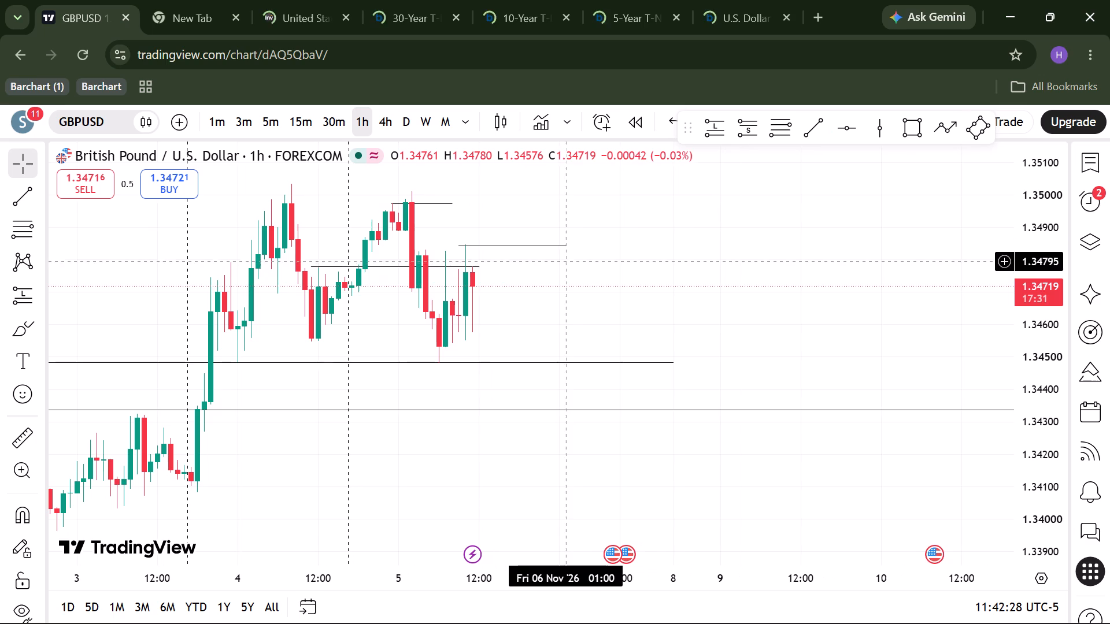
Extend the short level line at about 1.3497, near the 5 November high, to about 5 Nov 20:00.
scroll(579, 243, down, 2)
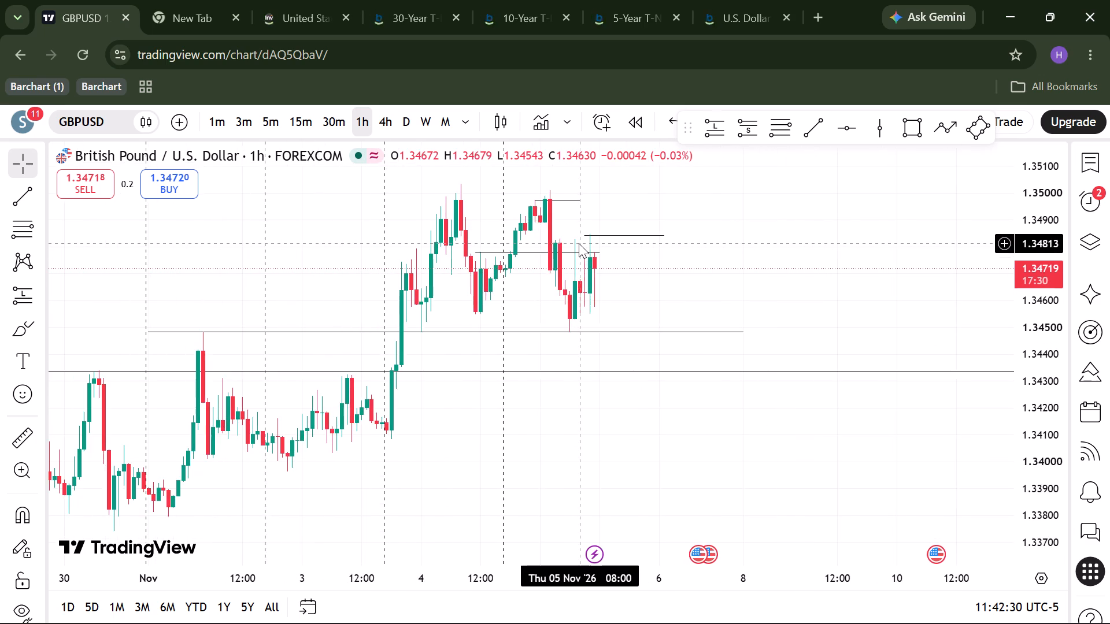
scroll(579, 243, left, 1)
scroll(586, 337, down, 1)
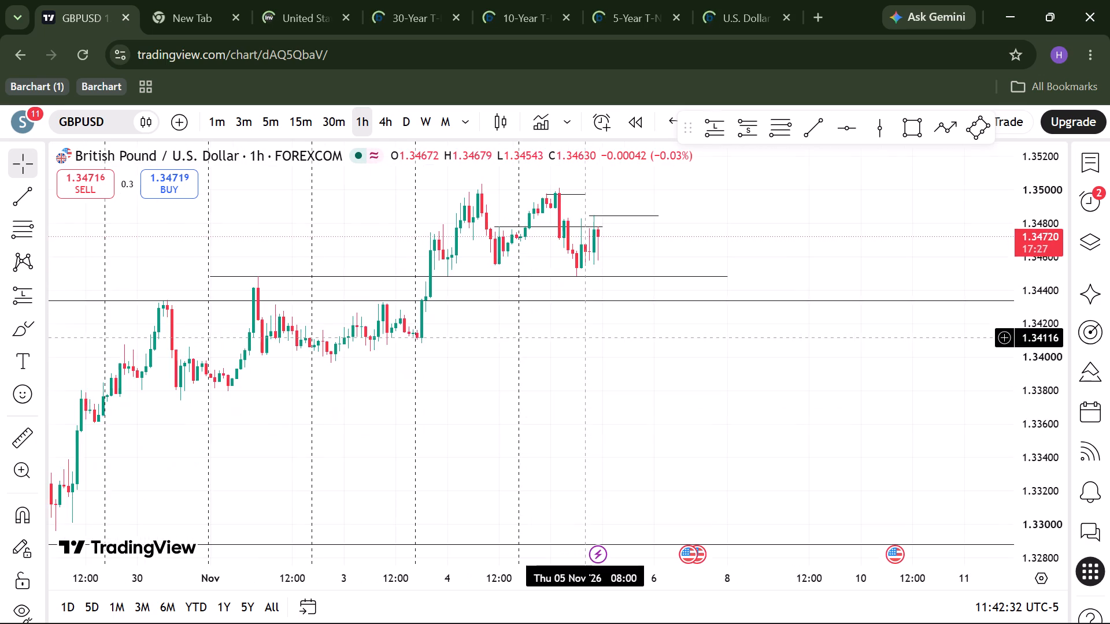
scroll(586, 337, up, 1)
drag(530, 198, 586, 197)
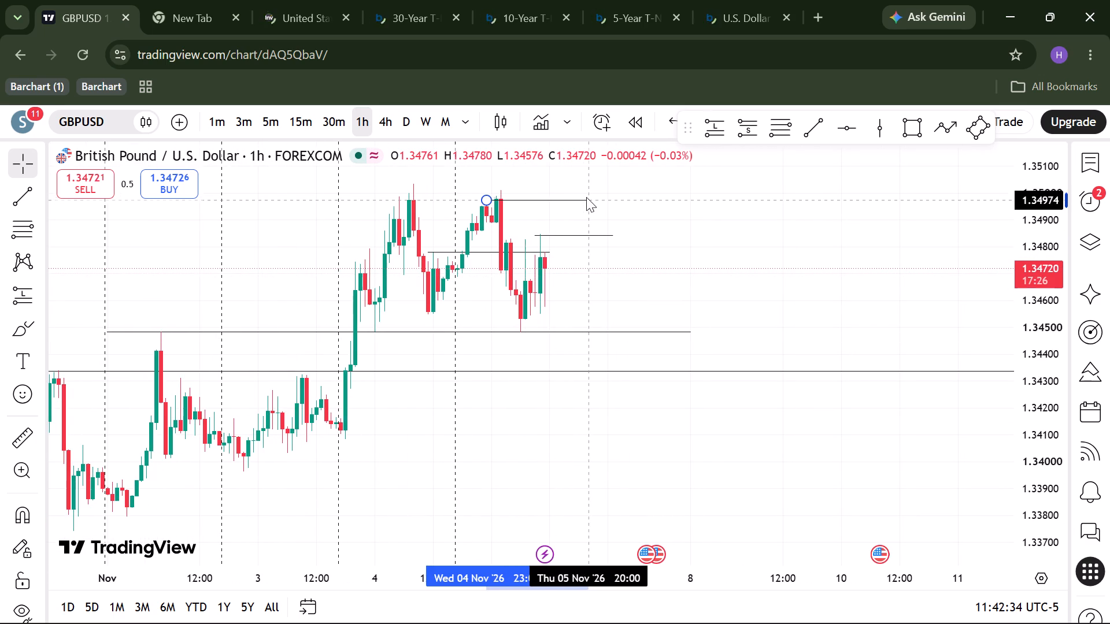
shift+click(586, 197)
click(582, 298)
Create a once-only GBPUSD price alert for crossing 1.34837, and dismiss the upgrade offer.
scroll(582, 298, down, 3)
scroll(582, 298, left, 1)
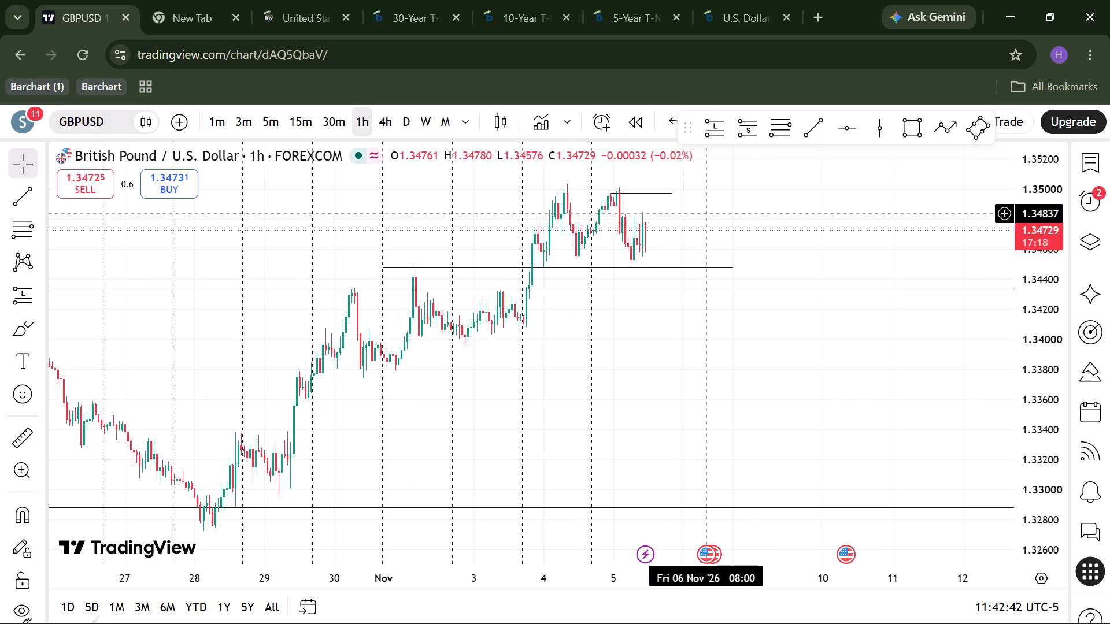
key(alt+a)
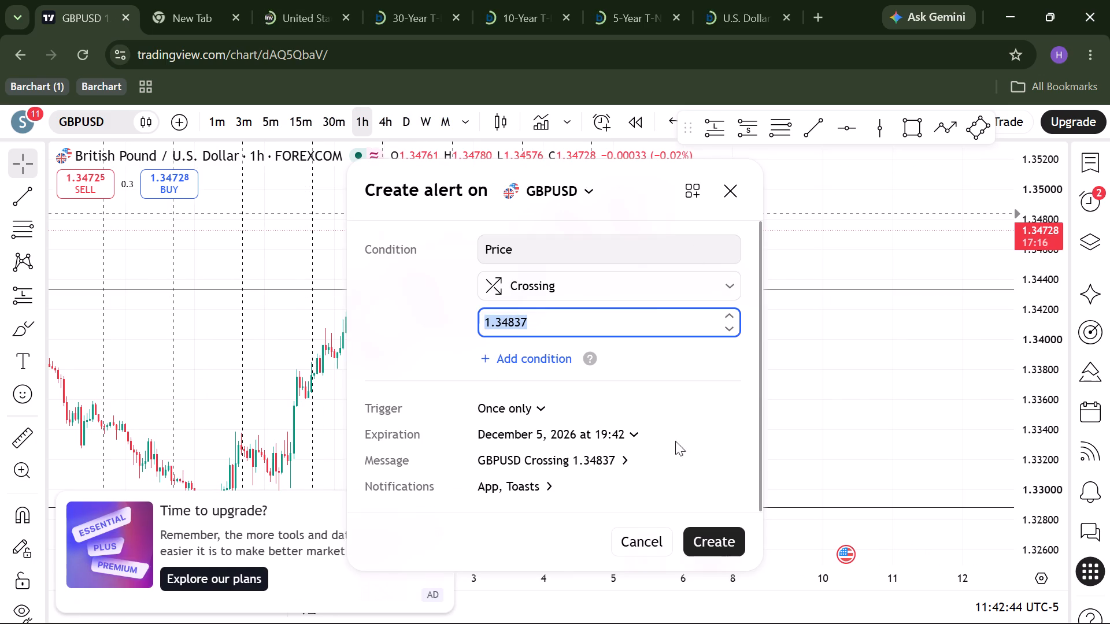
click(720, 548)
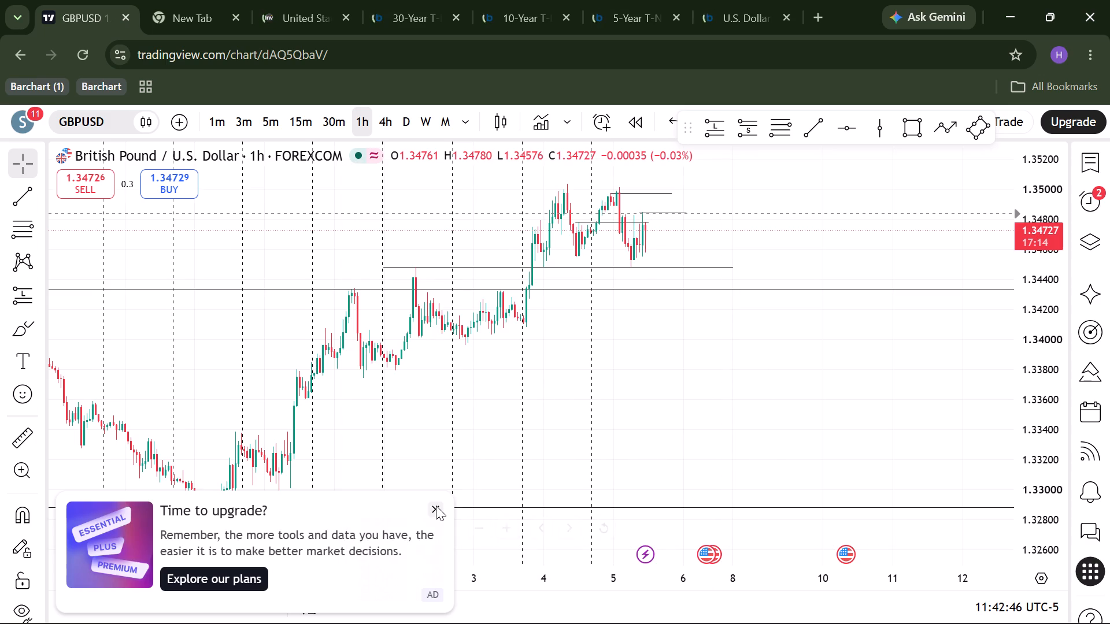
click(436, 506)
scroll(508, 410, up, 1)
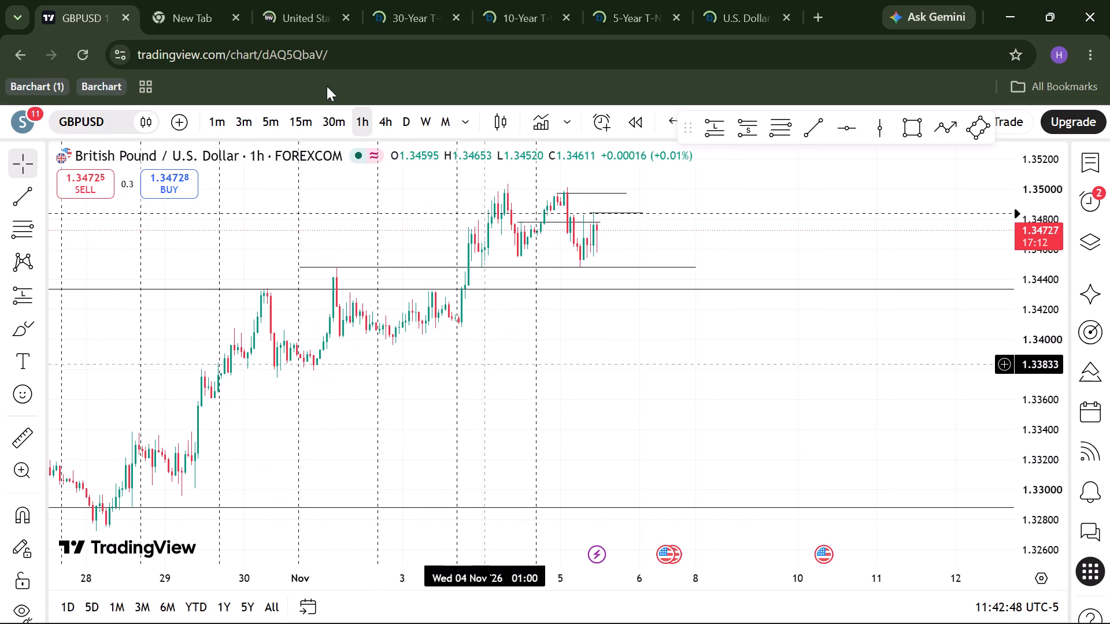
Look through the Investing.com US 10-year yield page and the Barchart 30-Year, 10-Year and 5-Year Treasury futures charts.
click(280, 12)
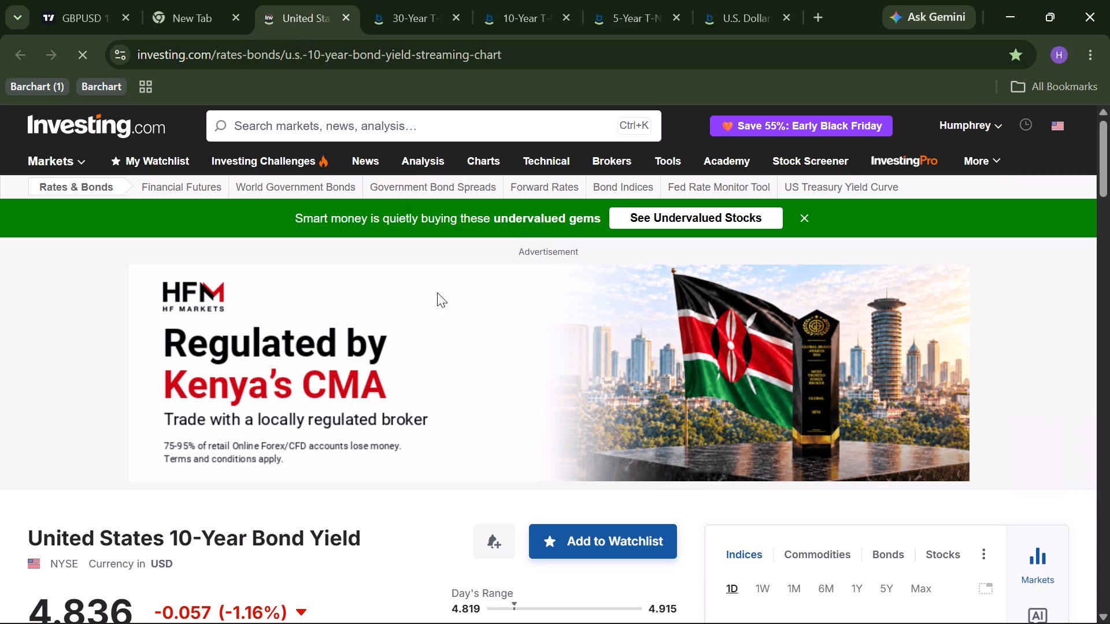
scroll(512, 375, down, 5)
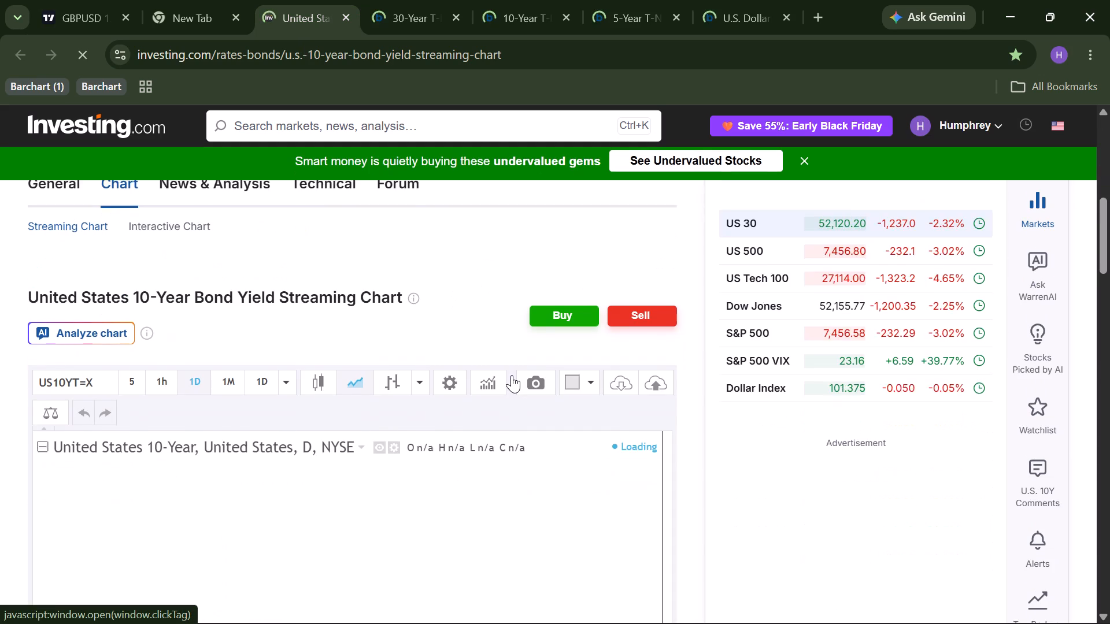
scroll(512, 375, down, 3)
click(423, 13)
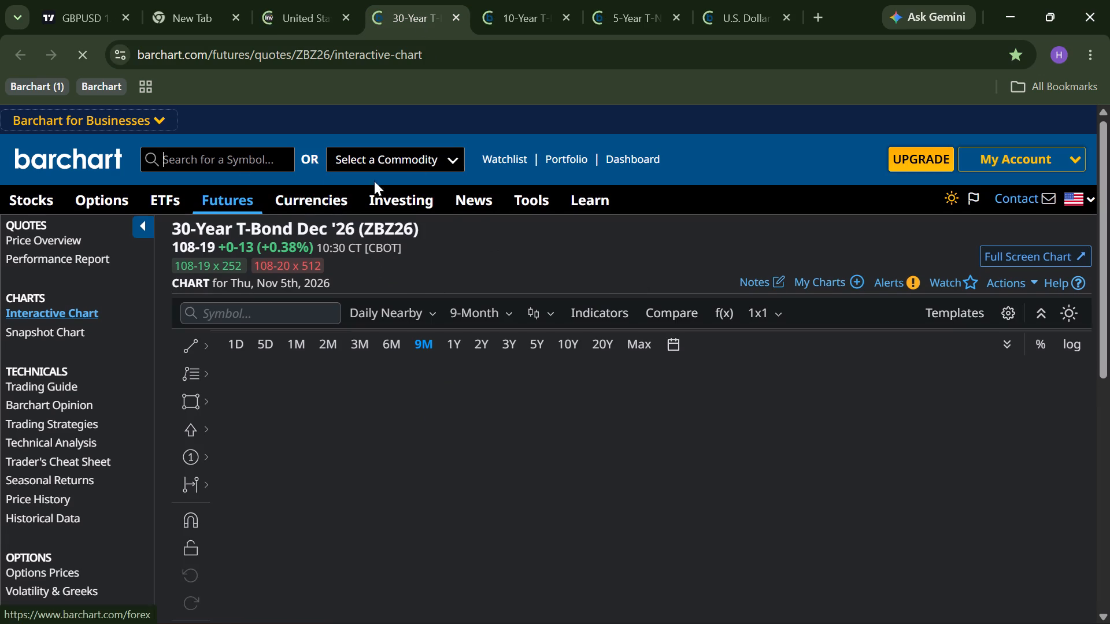
click(510, 27)
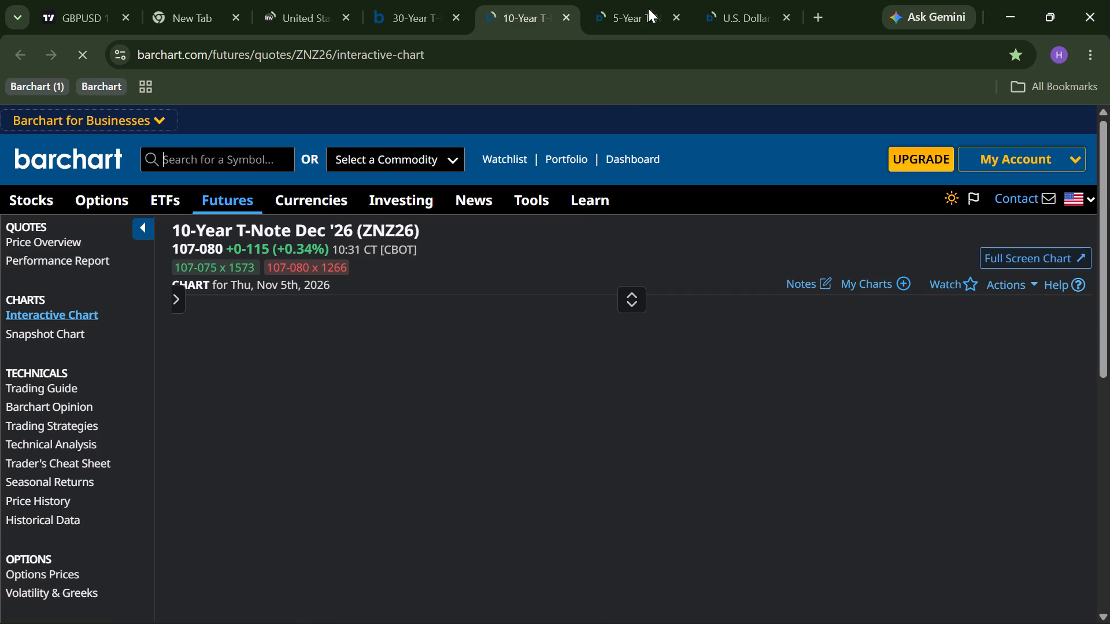
click(634, 13)
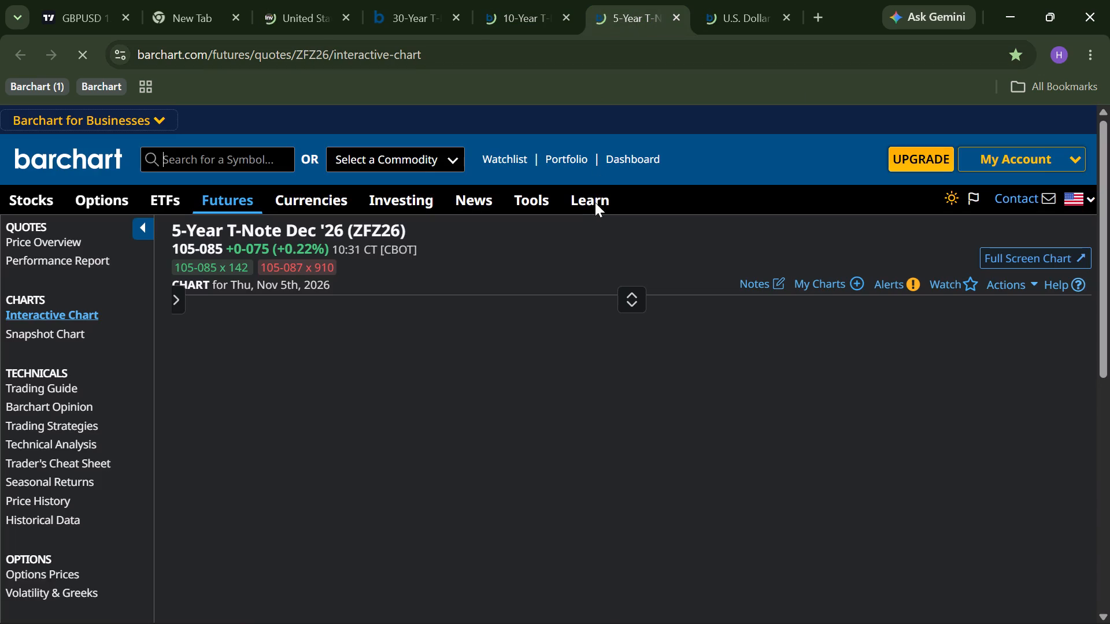
Set the U.S. Dollar Index chart on Barchart to Intraday Nearby 30-minute bars with a 5-Day range.
click(728, 0)
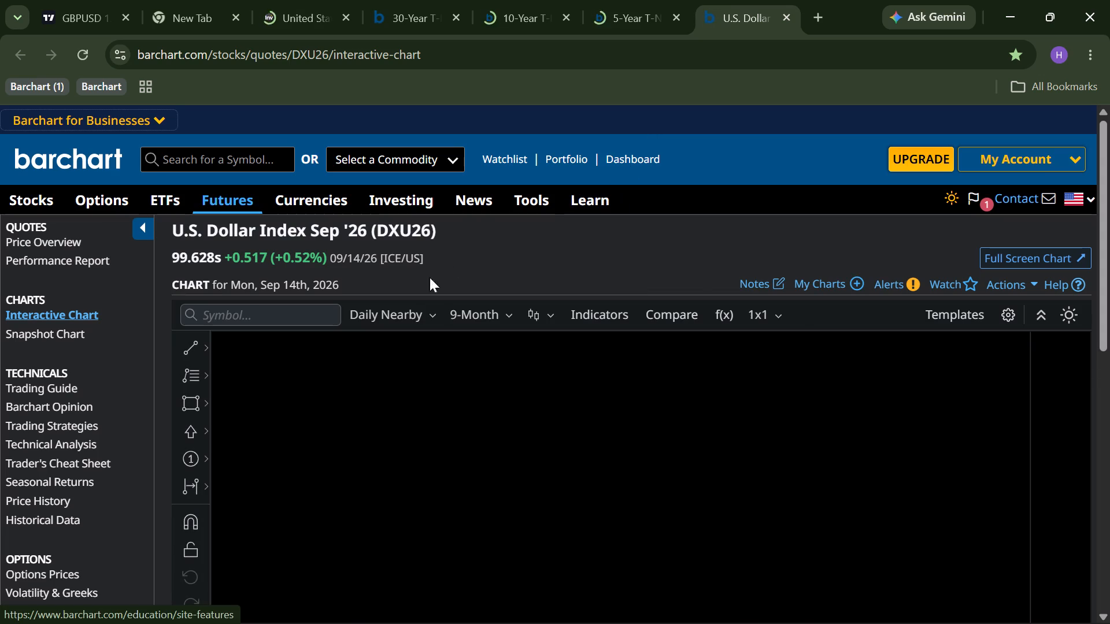
click(403, 314)
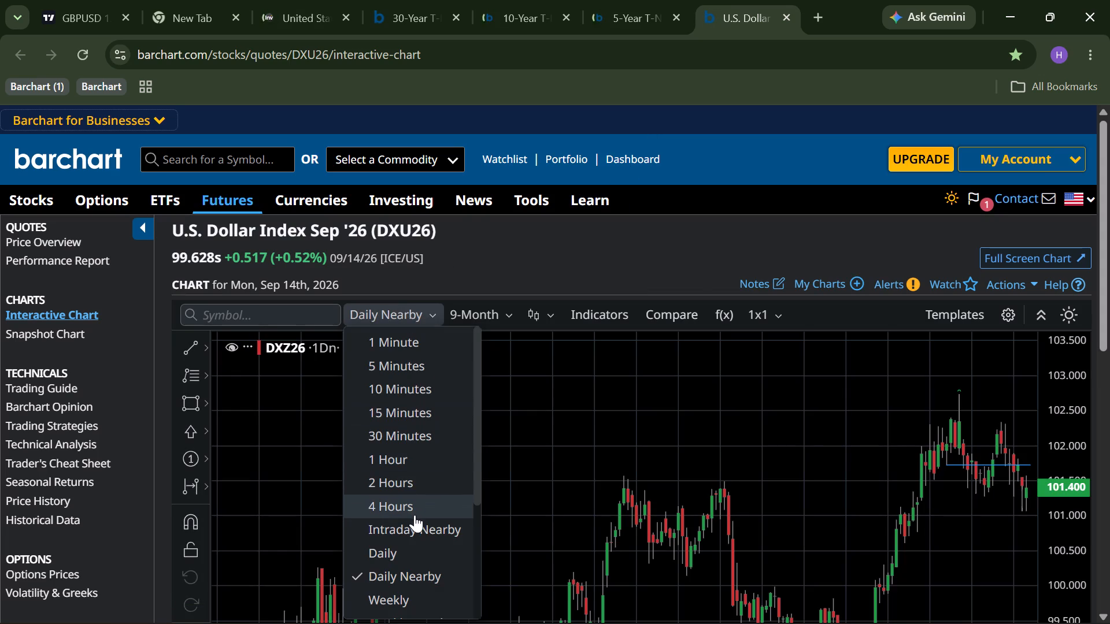
click(415, 528)
key(Return)
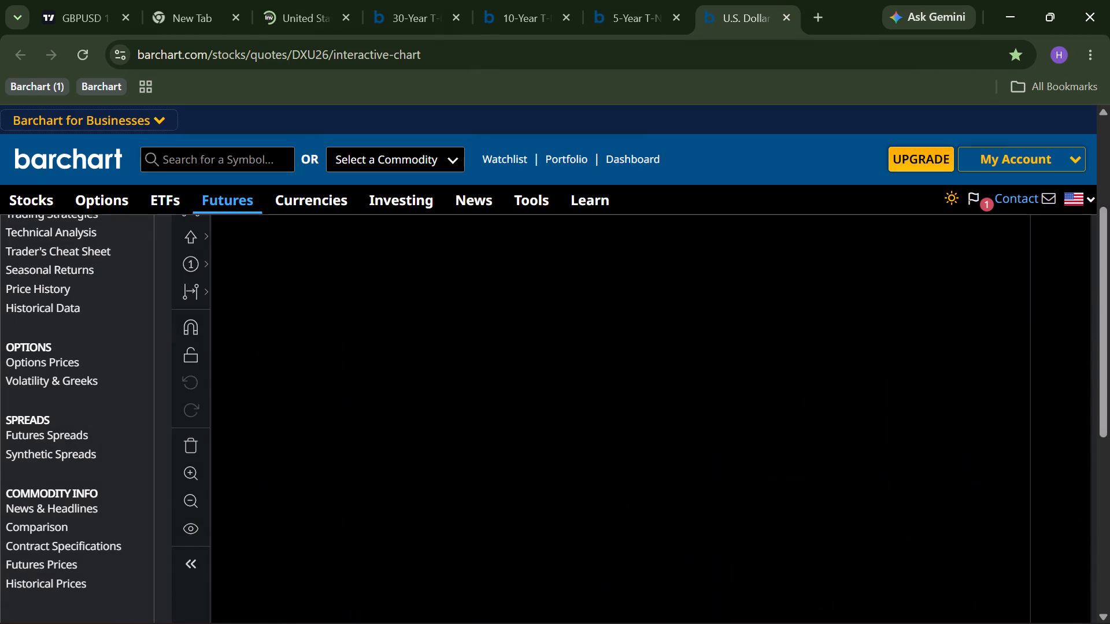
scroll(574, 454, up, 2)
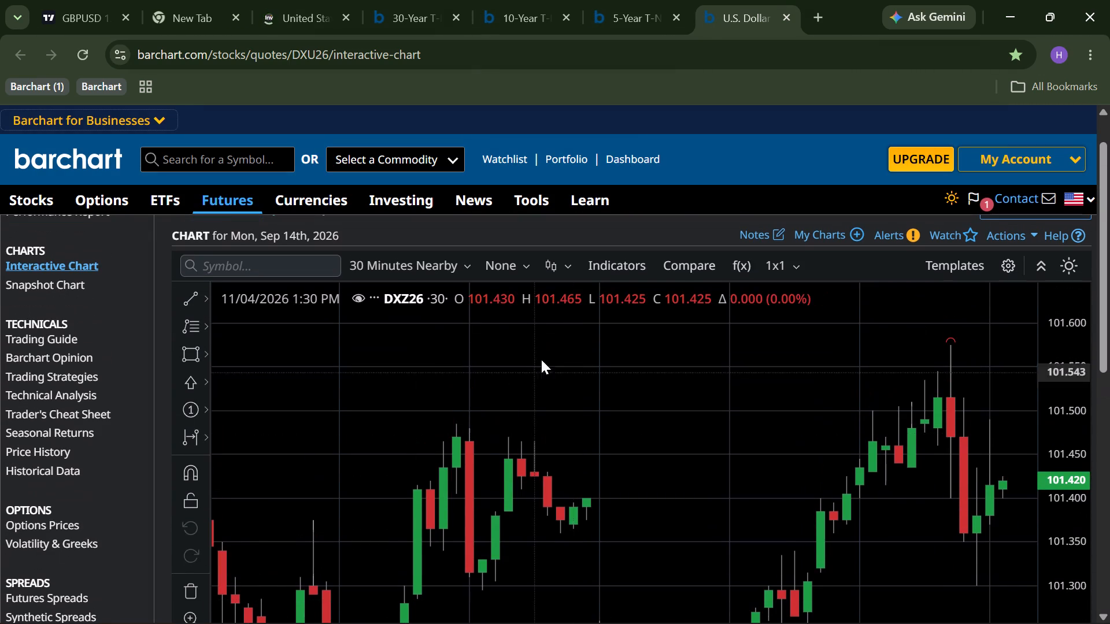
click(554, 272)
drag(515, 288, 518, 279)
click(518, 278)
click(518, 278)
click(517, 269)
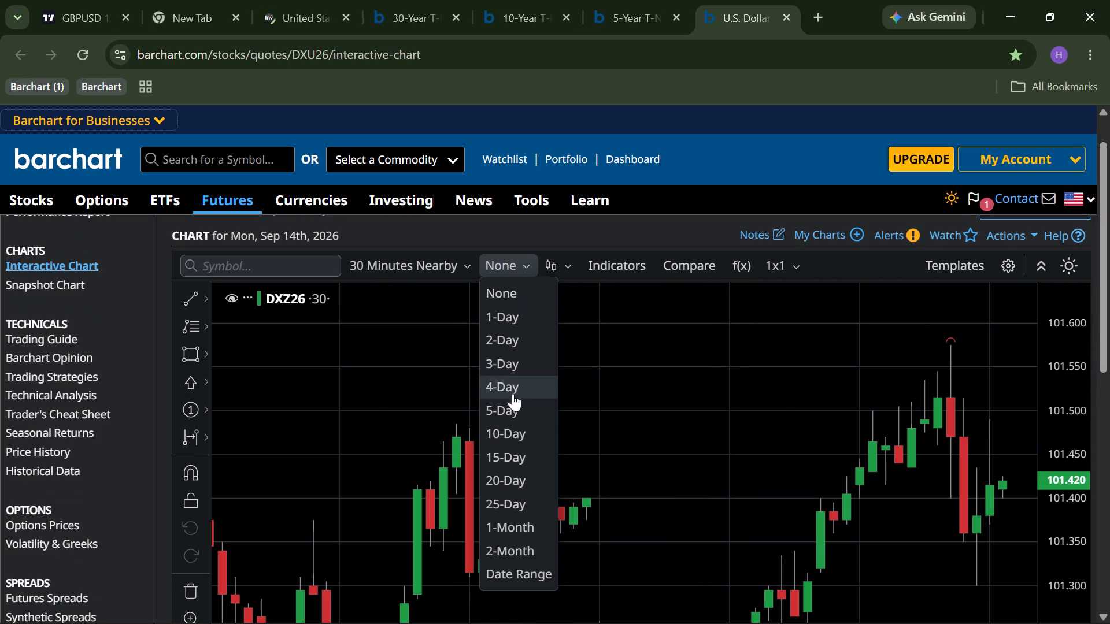
click(512, 403)
Review the Dollar Index's recent swings and change its chart type to Line.
scroll(546, 506, down, 2)
drag(546, 506, 406, 528)
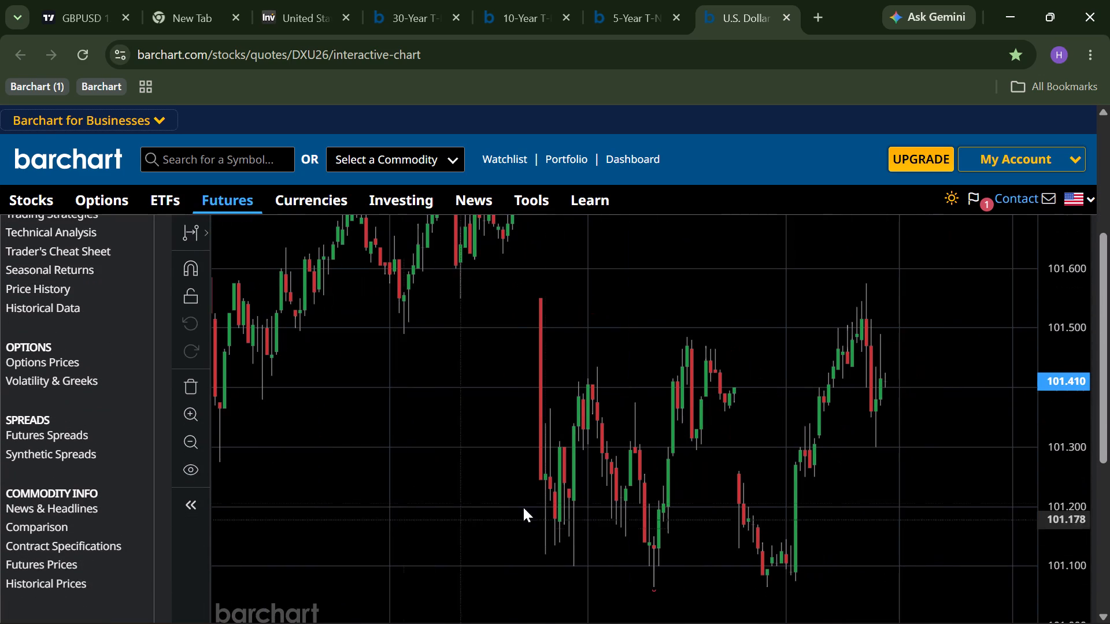
scroll(598, 473, up, 2)
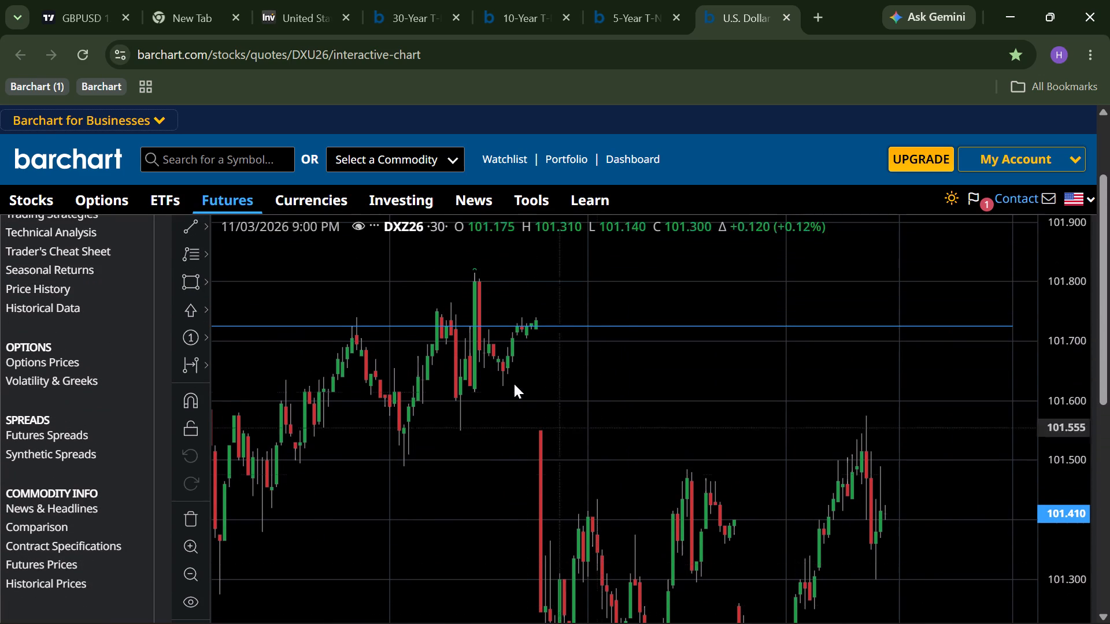
scroll(492, 271, up, 1)
click(519, 272)
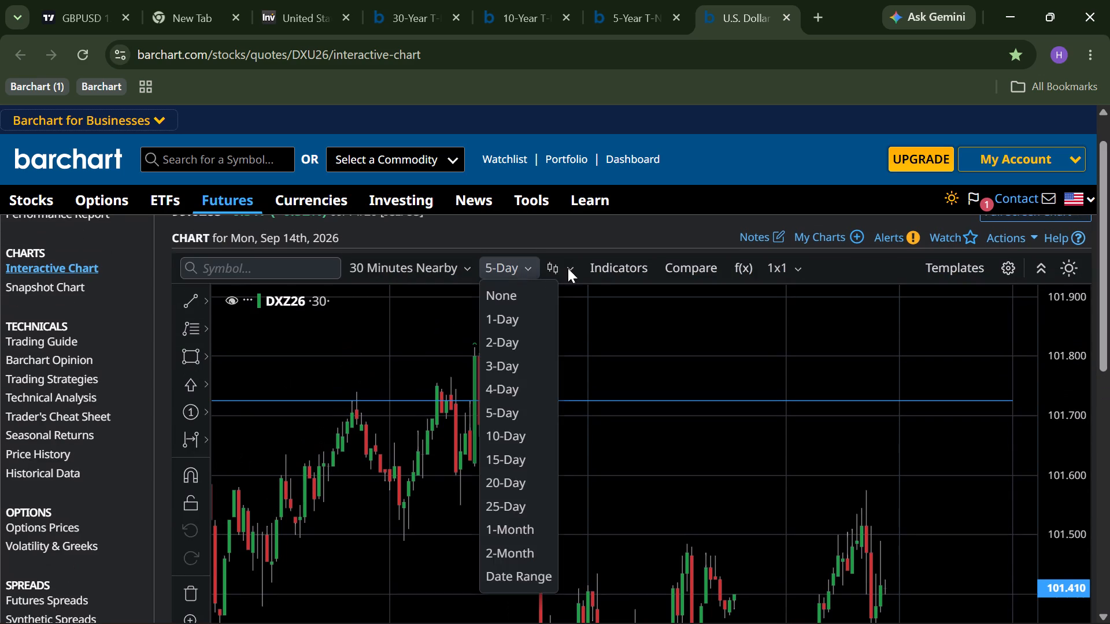
double_click(568, 268)
click(573, 370)
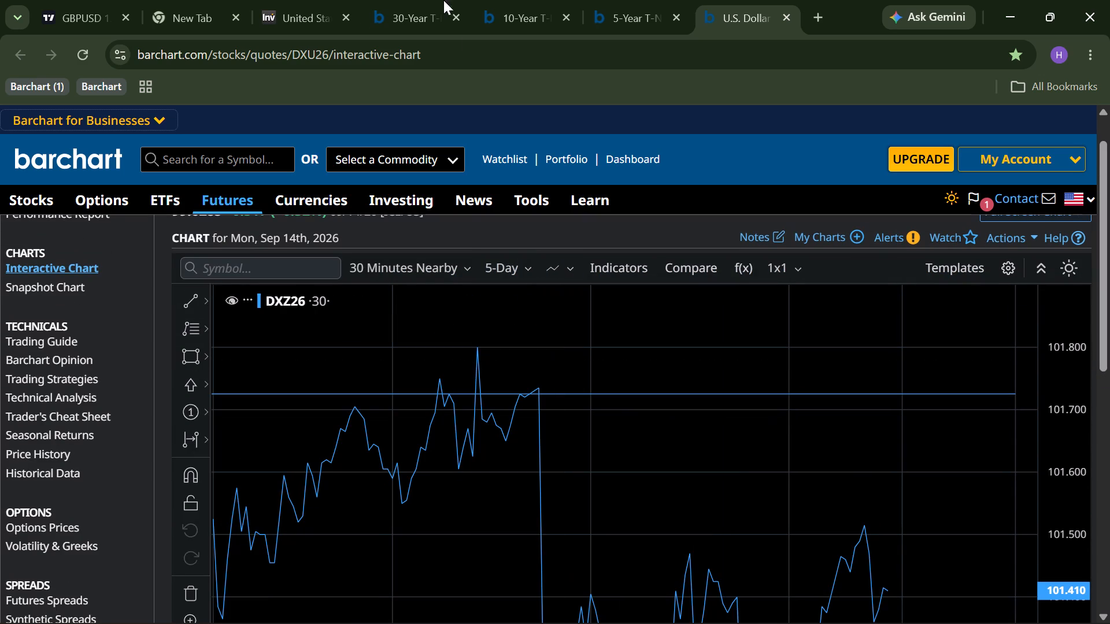
Set the 5-Year T-Note chart to Intraday Nearby 30-minute bars, a 5-Day range and Line type, and view its recent swings.
click(615, 16)
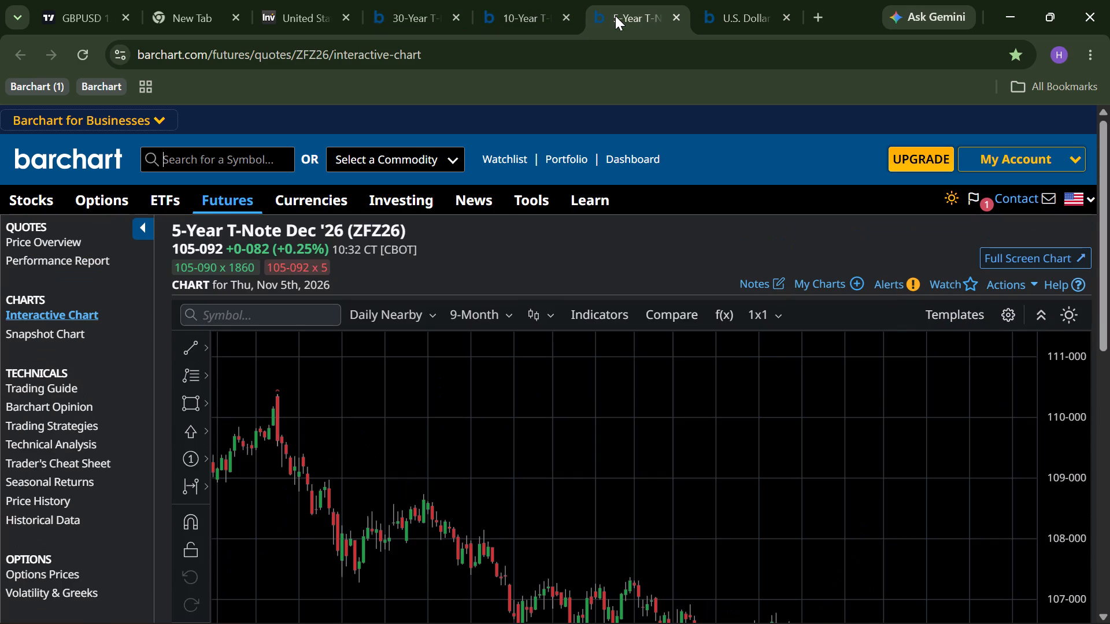
click(416, 311)
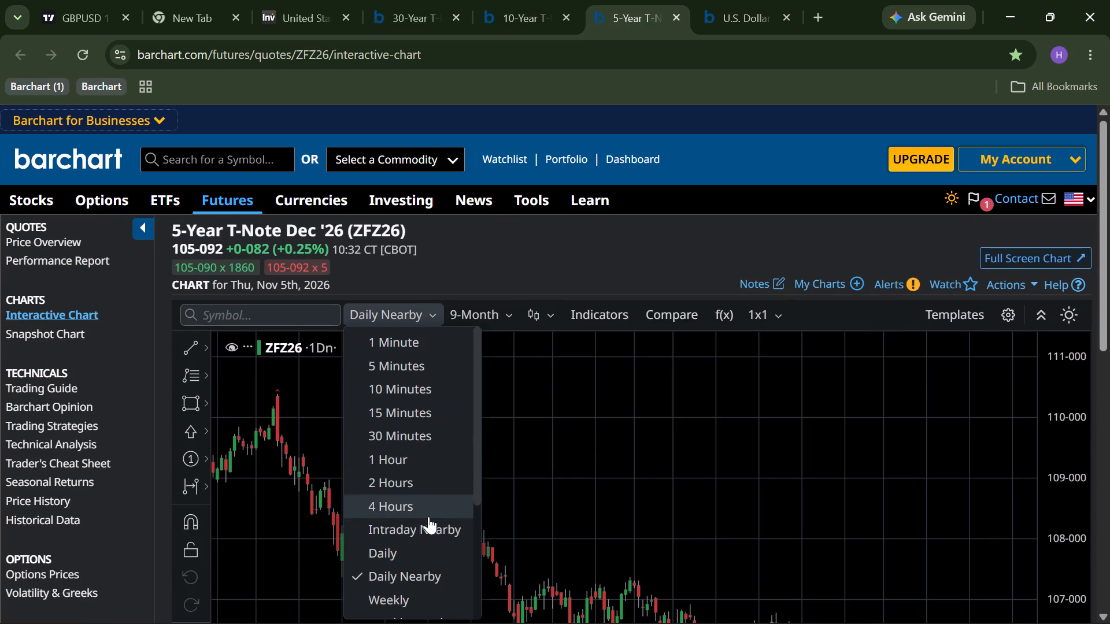
click(424, 533)
key(Return)
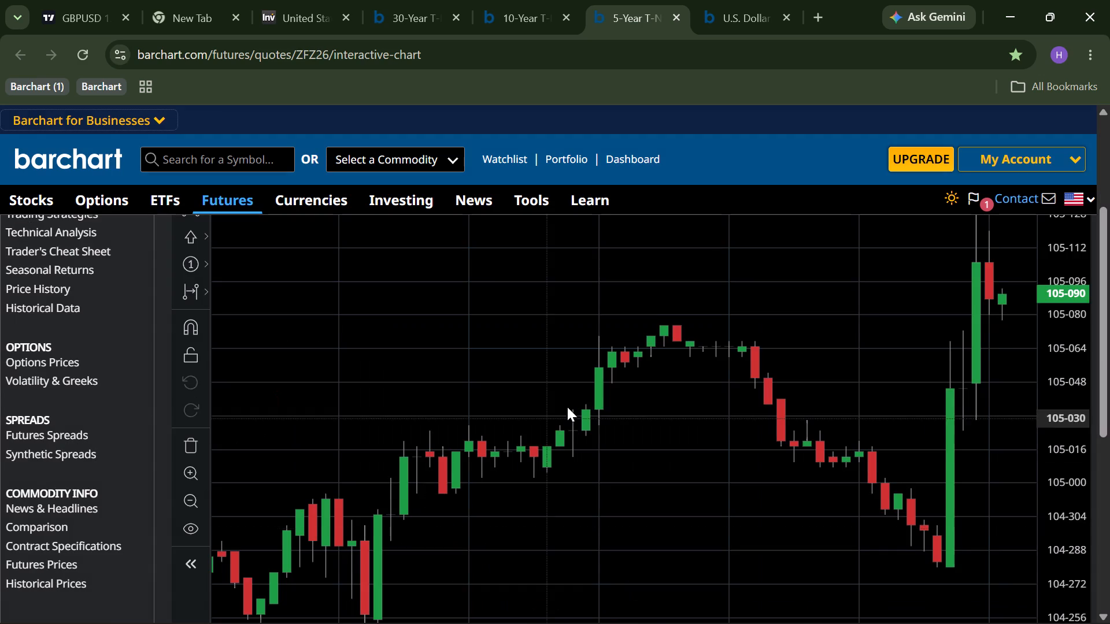
scroll(567, 407, up, 3)
click(510, 318)
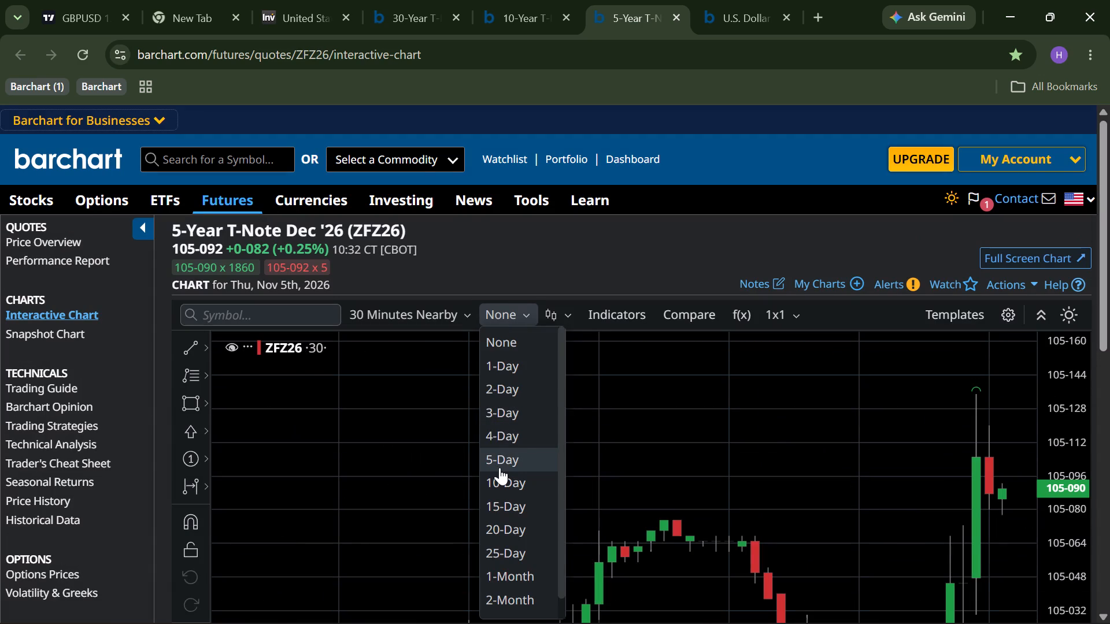
click(499, 467)
click(555, 319)
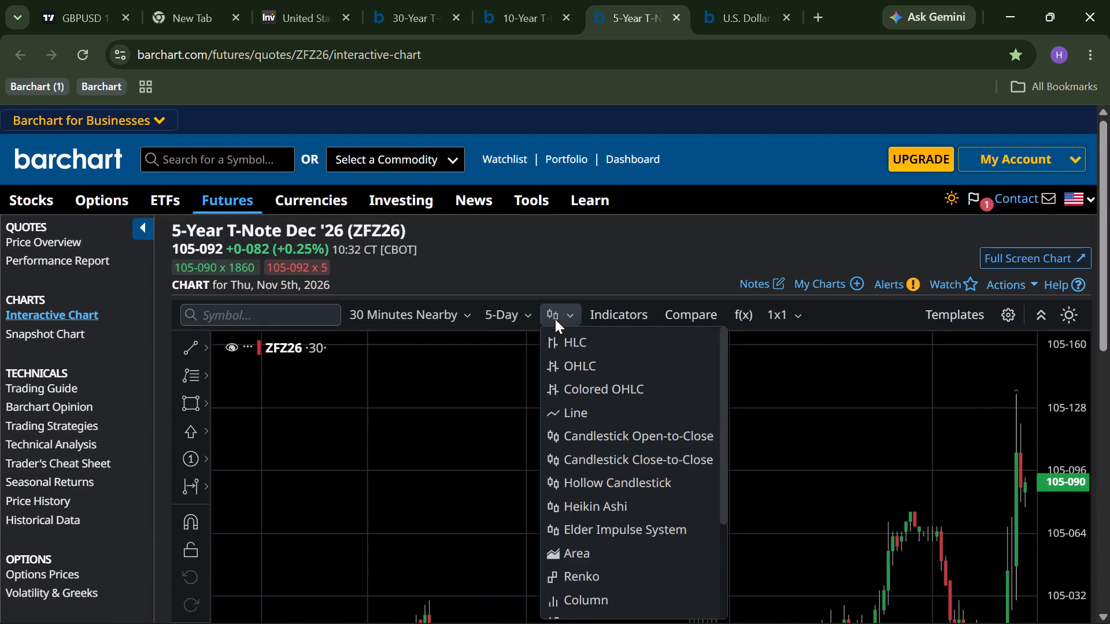
click(580, 423)
scroll(580, 423, down, 1)
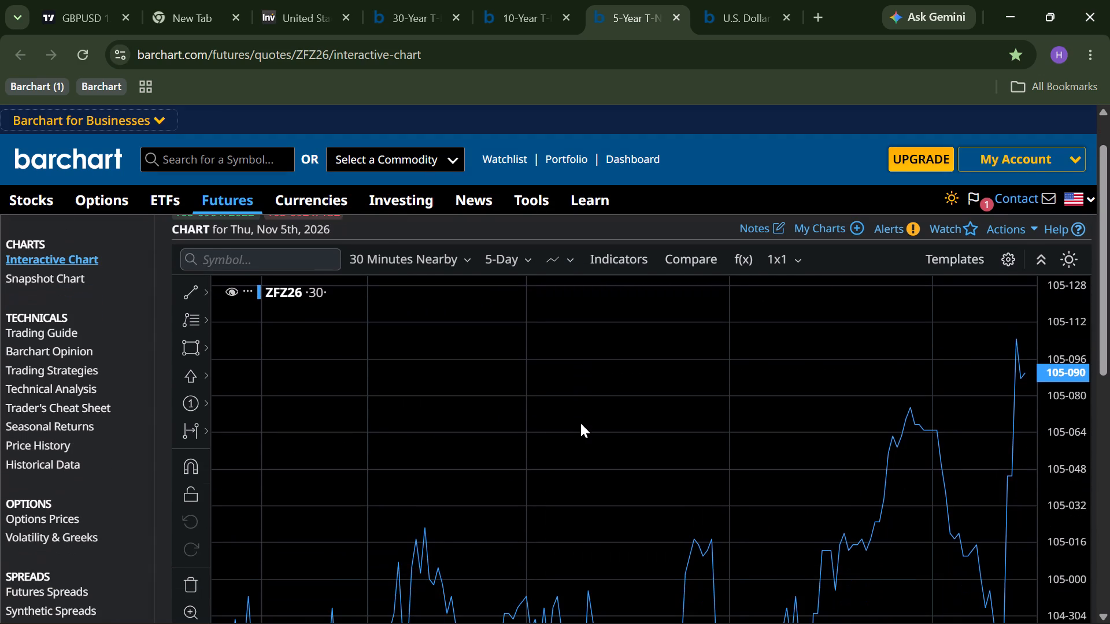
drag(580, 423, 470, 422)
scroll(470, 422, down, 1)
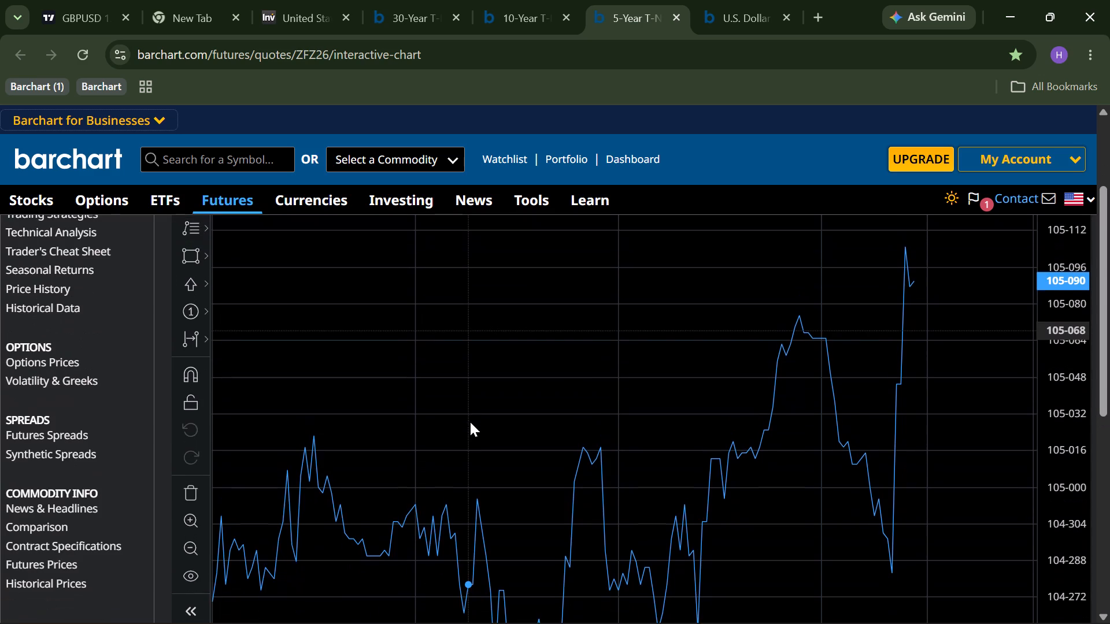
scroll(470, 422, up, 2)
click(561, 302)
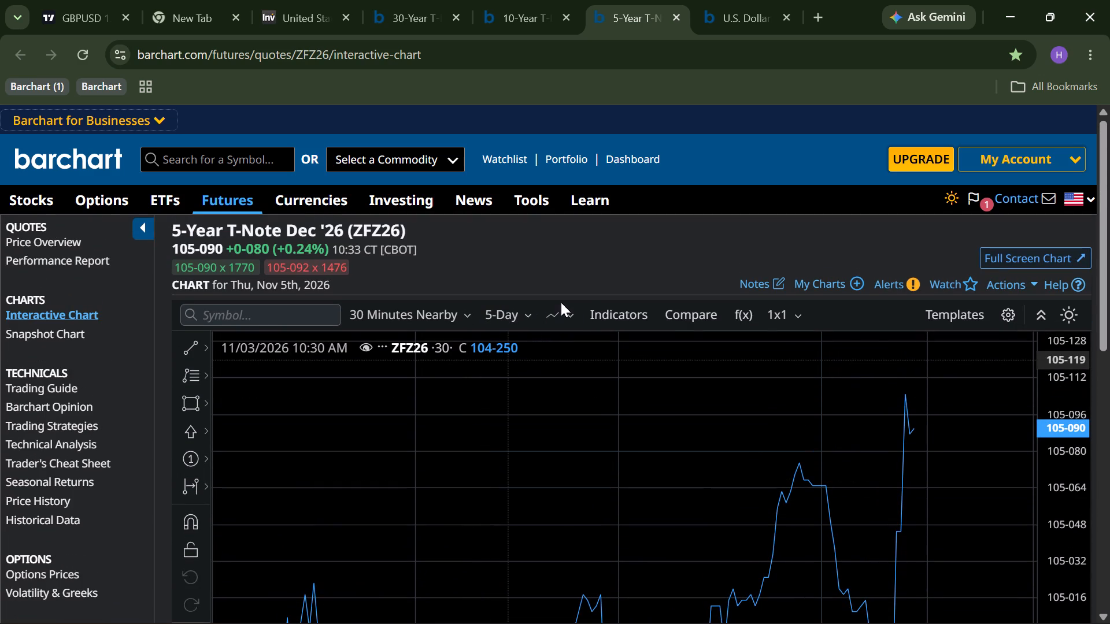
Set the 10-Year T-Note chart to Intraday Nearby 30-minute bars with a 5-Day range and Line type.
click(509, 18)
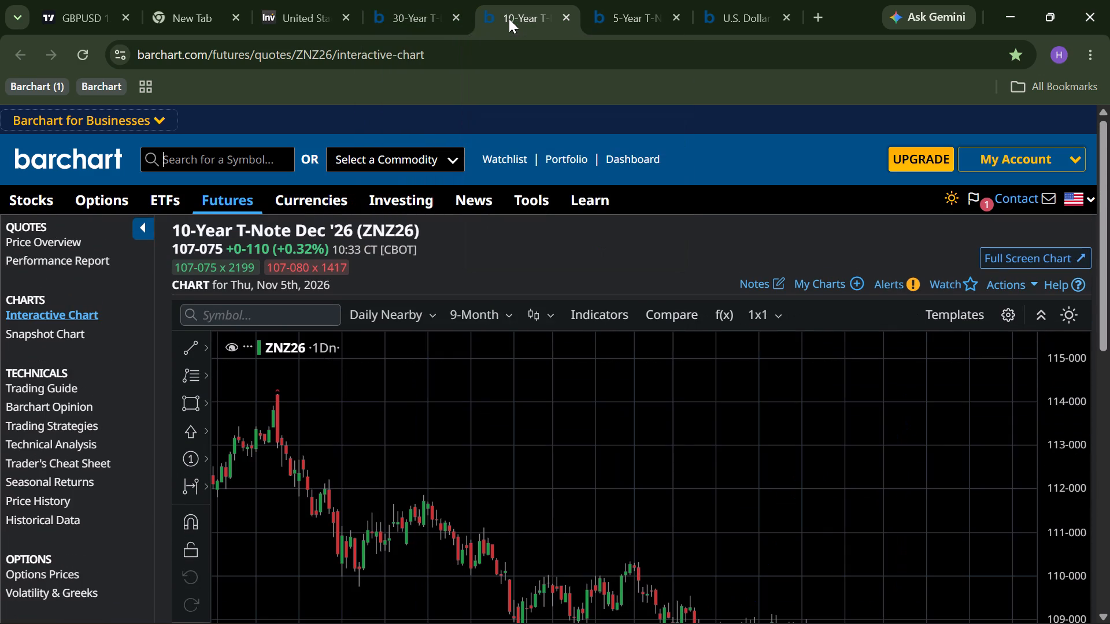
click(428, 323)
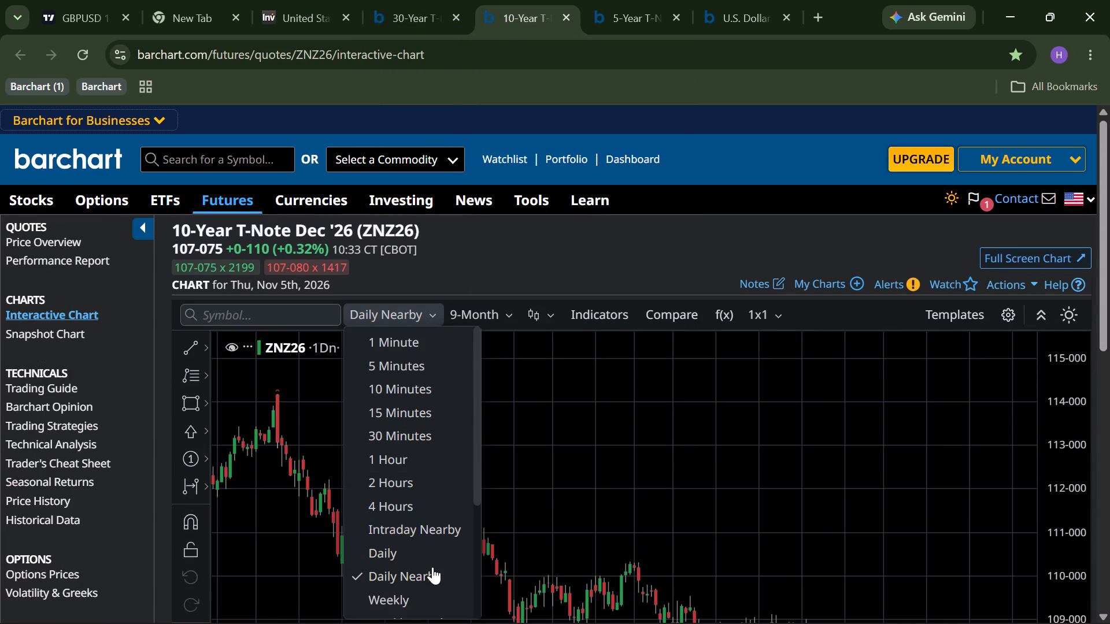
click(419, 534)
text(30)
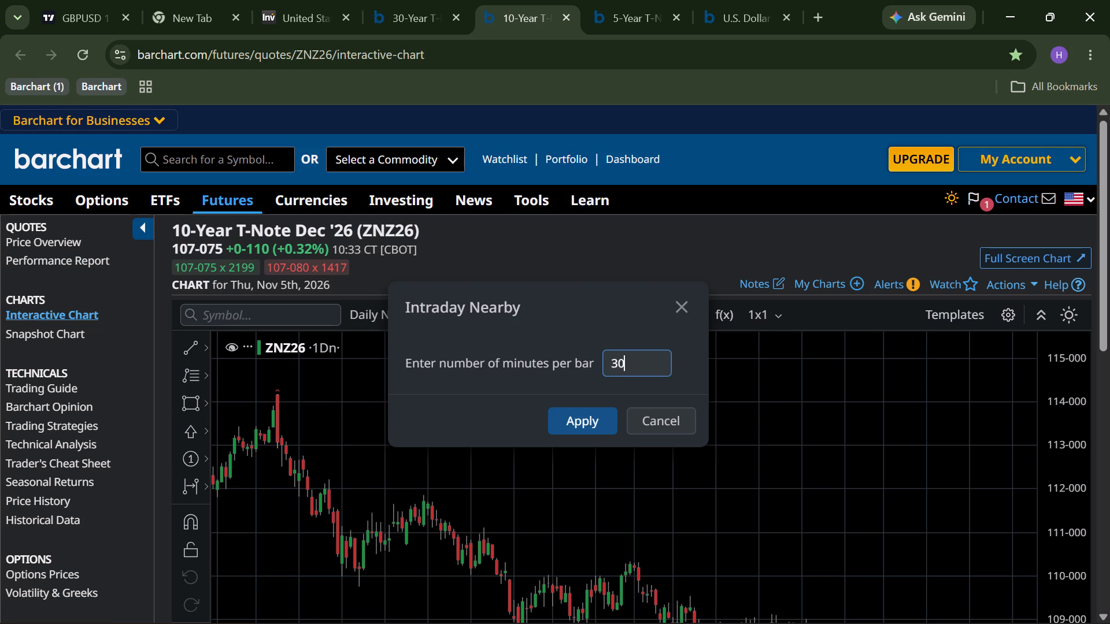
key(Return)
scroll(573, 369, up, 1)
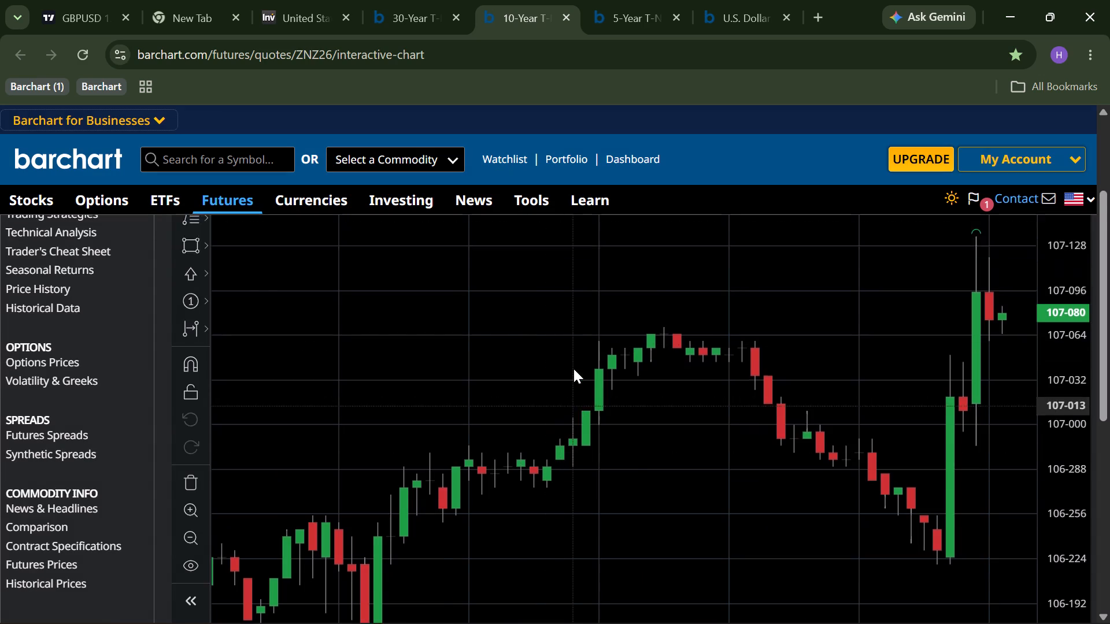
scroll(573, 369, up, 1)
click(523, 321)
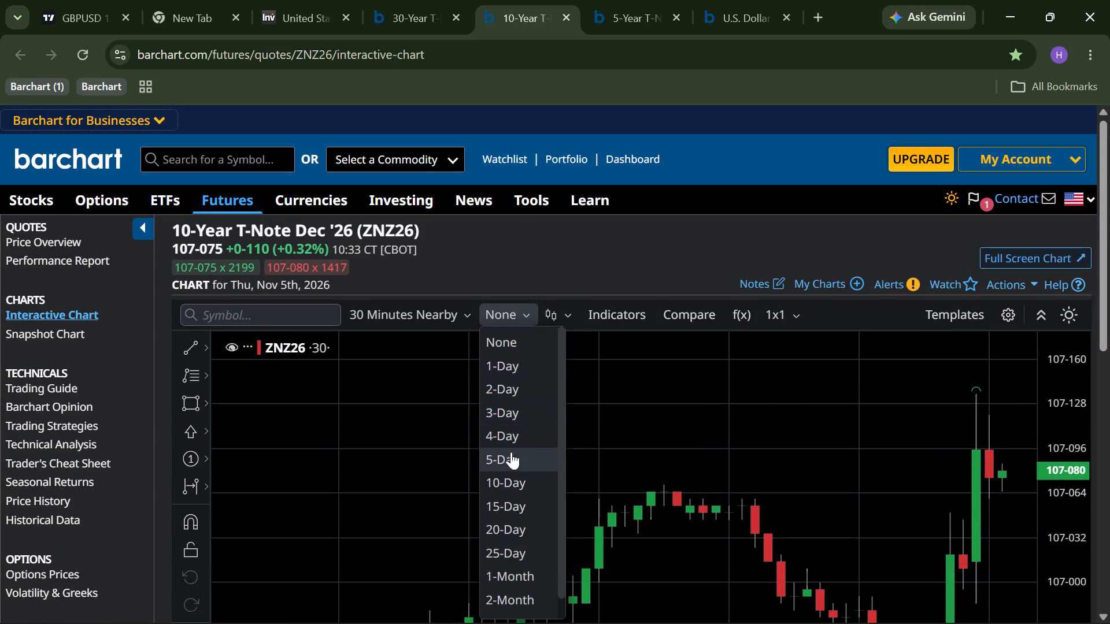
click(508, 457)
click(561, 321)
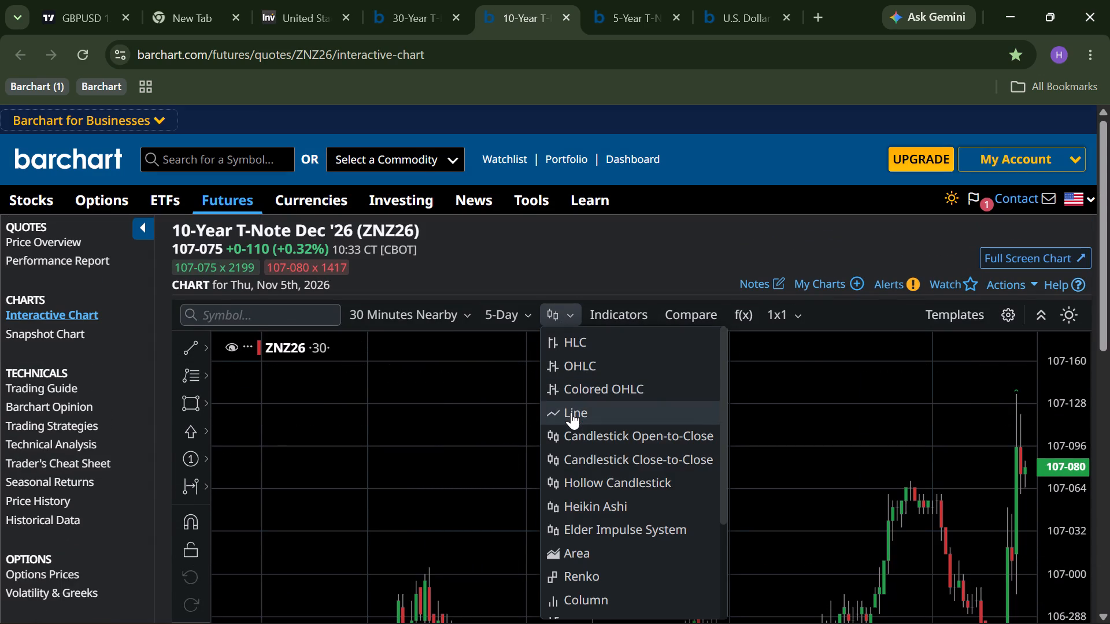
click(571, 412)
scroll(571, 412, left, 1)
drag(512, 451, 379, 435)
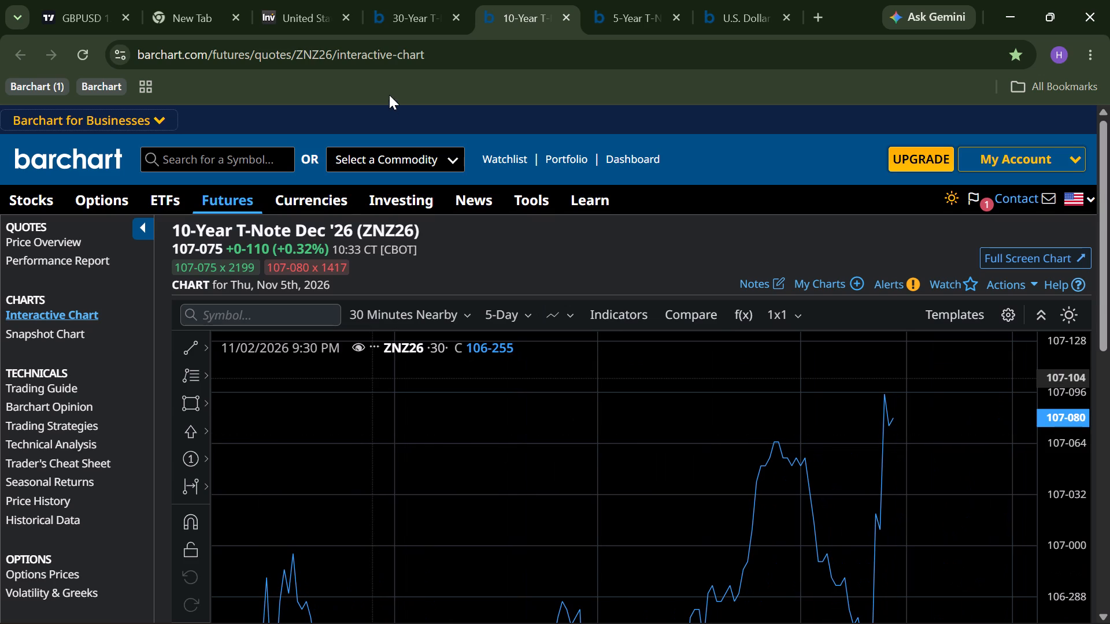
Set the 30-Year T-Bond chart to Intraday Nearby 30-minute bars with a 5-Day range and Line type.
click(409, 17)
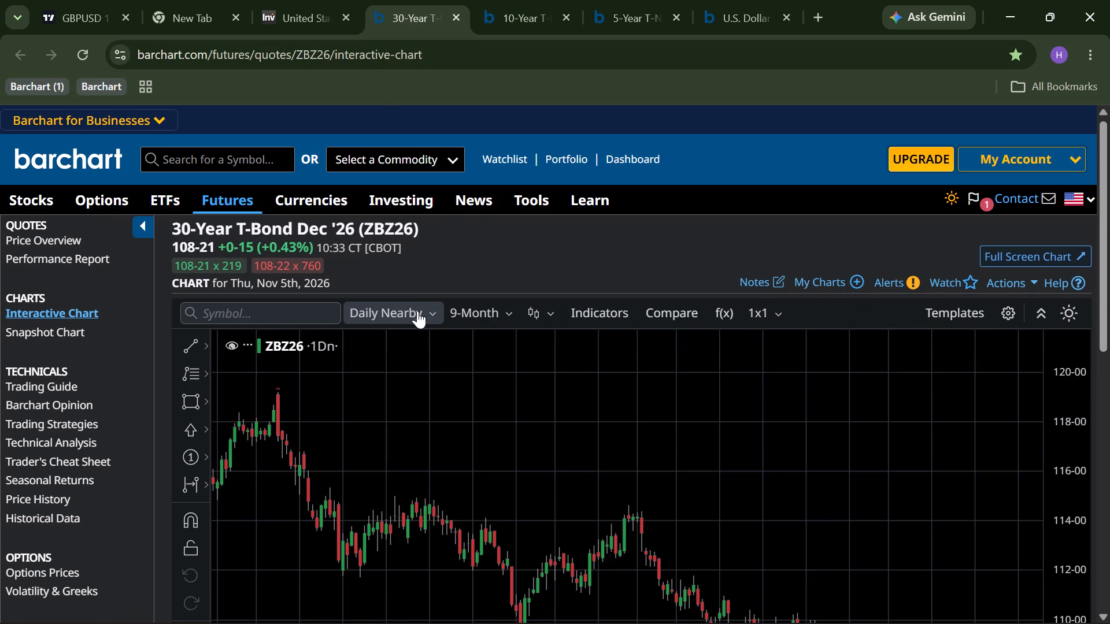
click(417, 311)
click(429, 526)
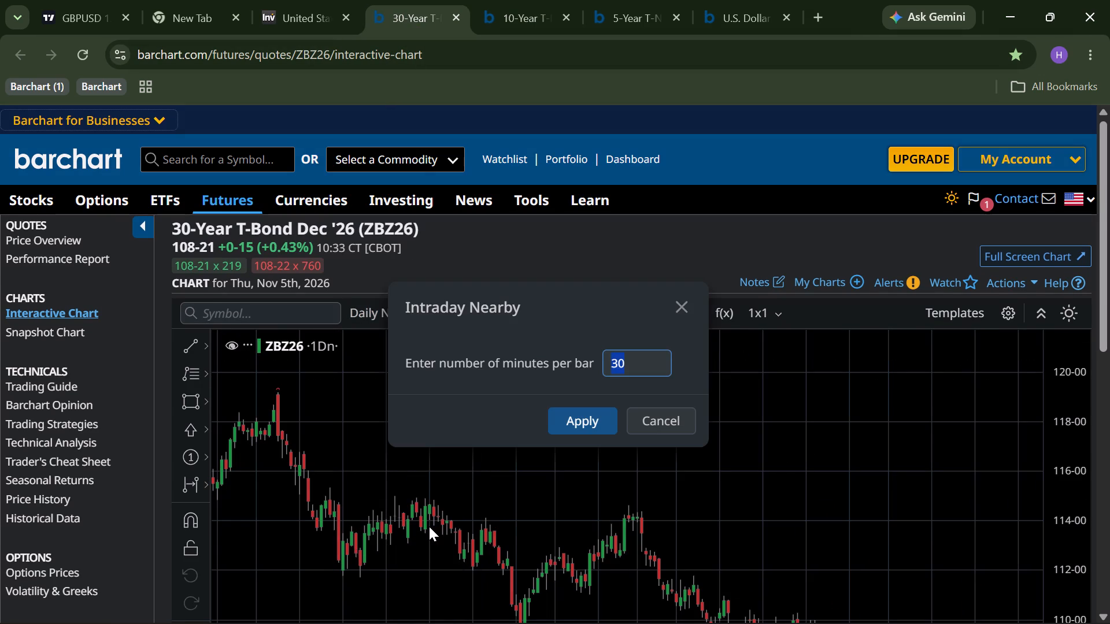
key(Return)
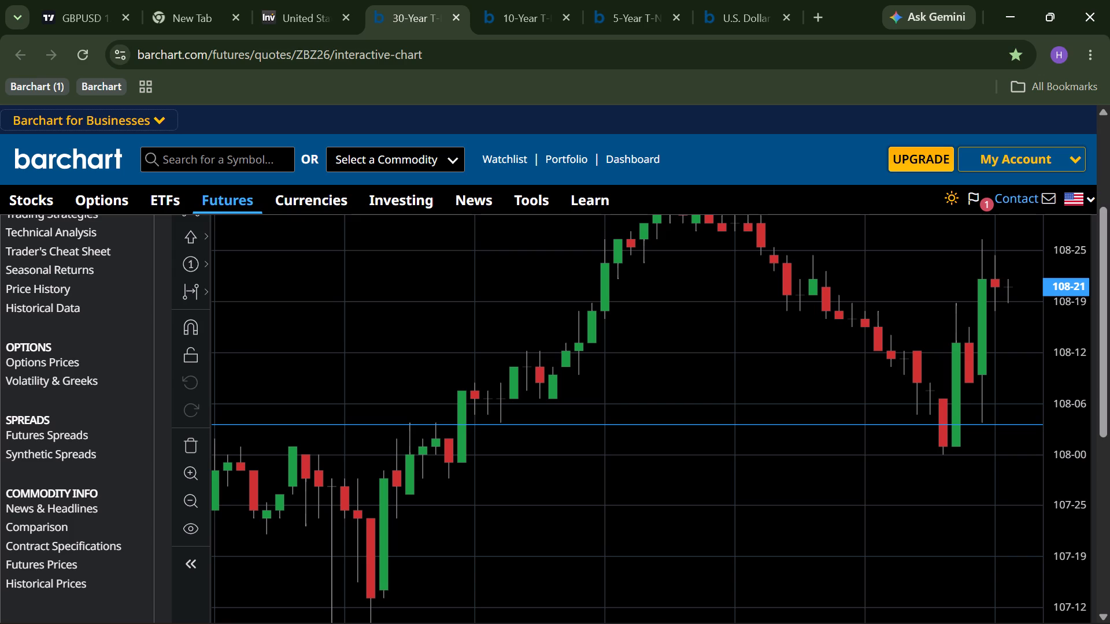
scroll(429, 526, up, 4)
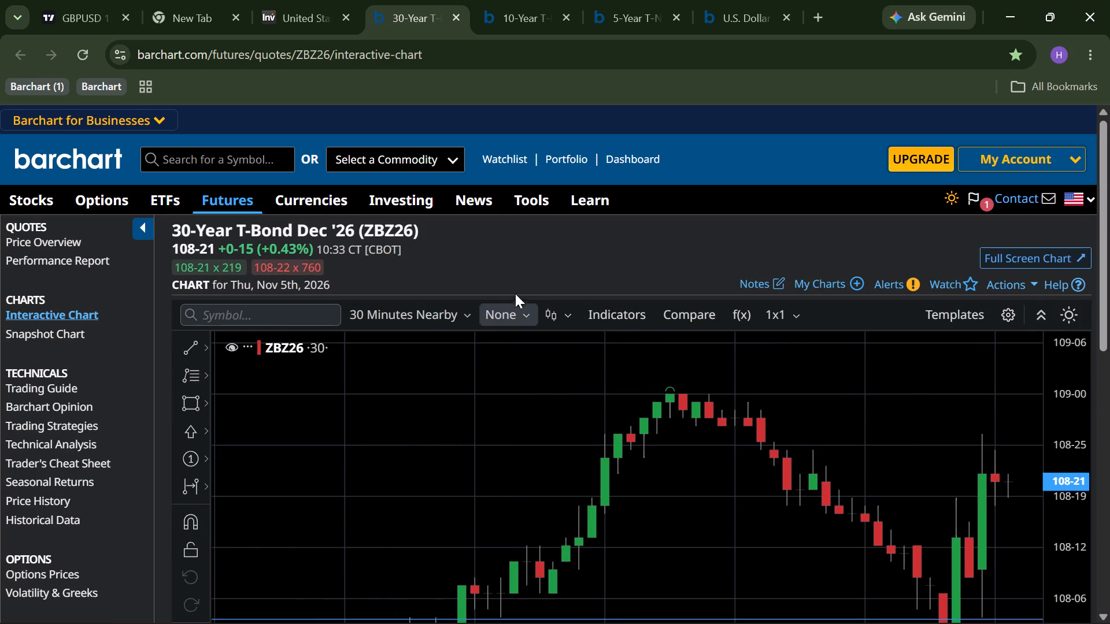
click(516, 307)
click(504, 461)
click(566, 314)
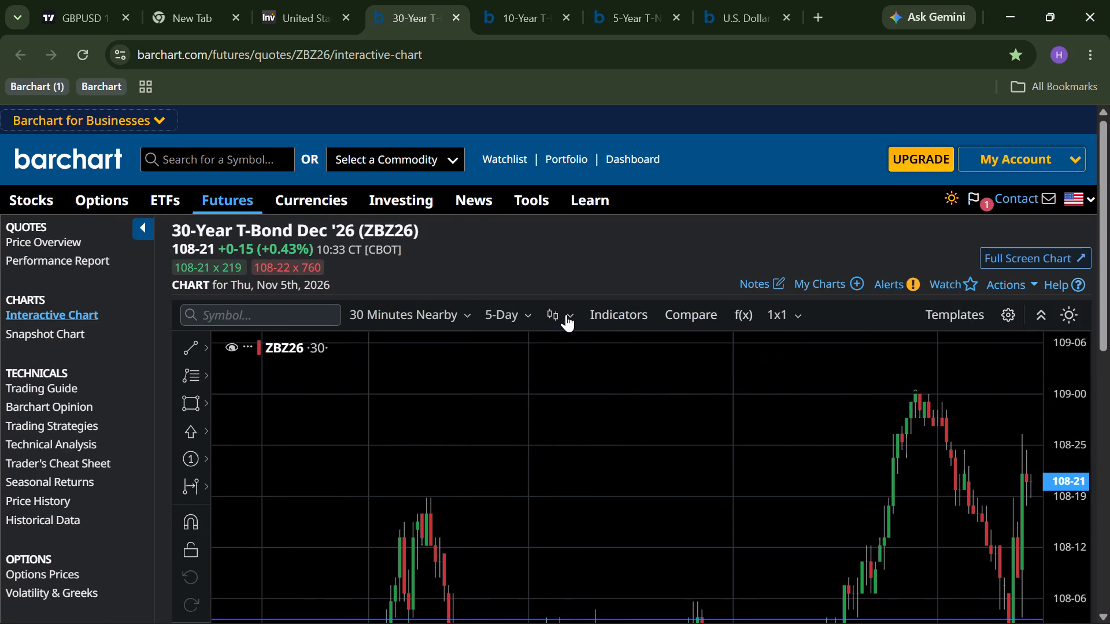
click(566, 418)
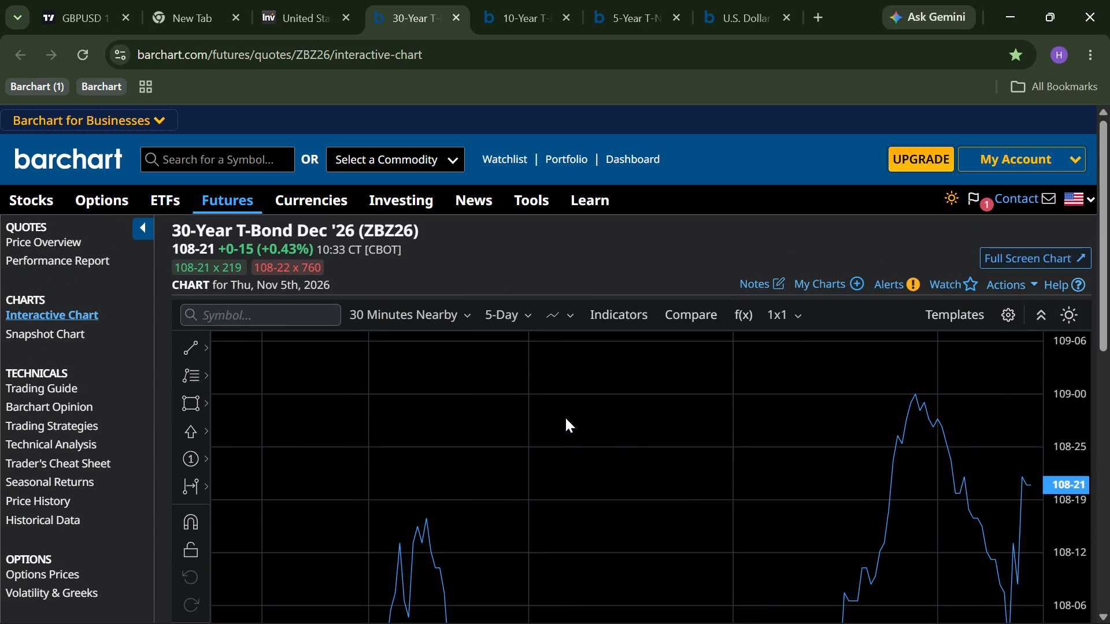
scroll(564, 418, down, 1)
drag(564, 418, 456, 413)
Compare the recent swings on the 30-Year, 10-Year and 5-Year Treasury futures line charts.
scroll(552, 427, down, 1)
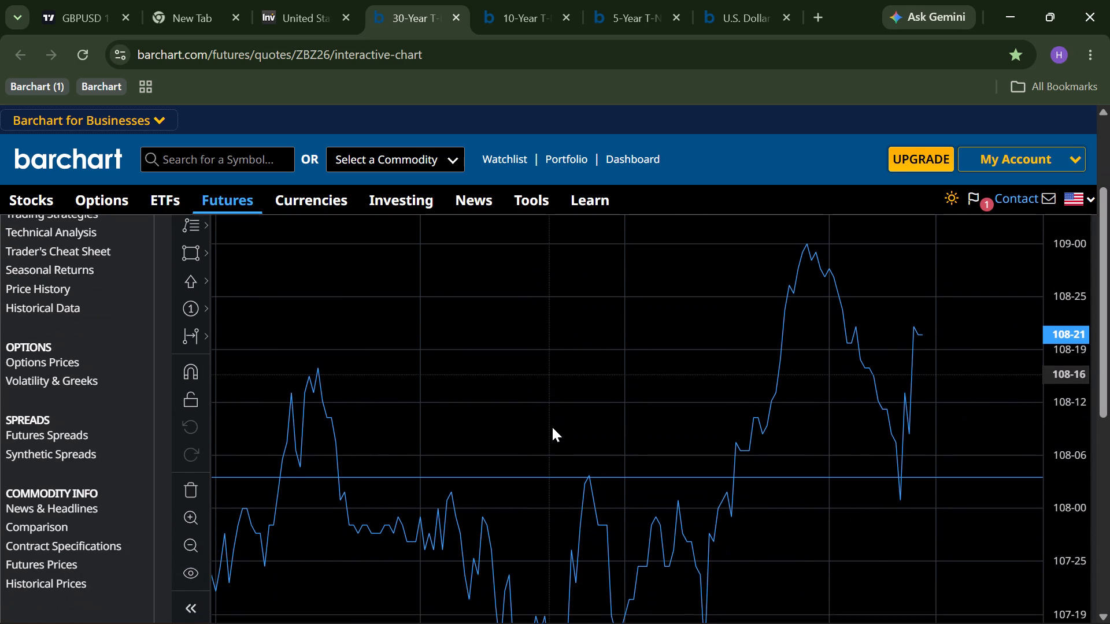
scroll(552, 427, down, 1)
scroll(552, 427, up, 1)
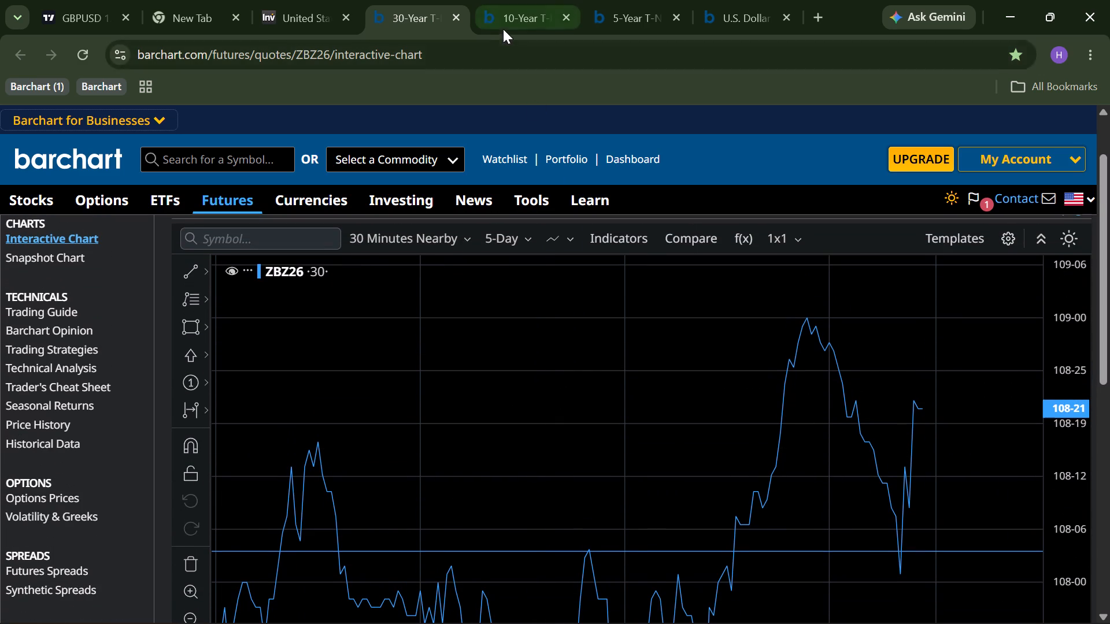
scroll(527, 211, down, 1)
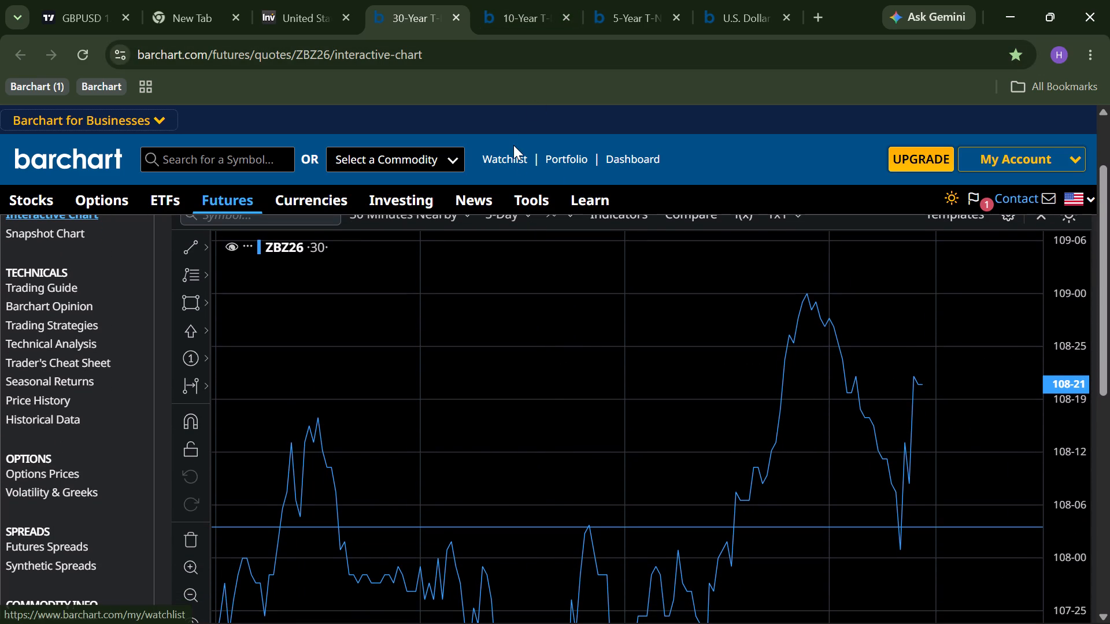
click(505, 0)
scroll(536, 267, down, 1)
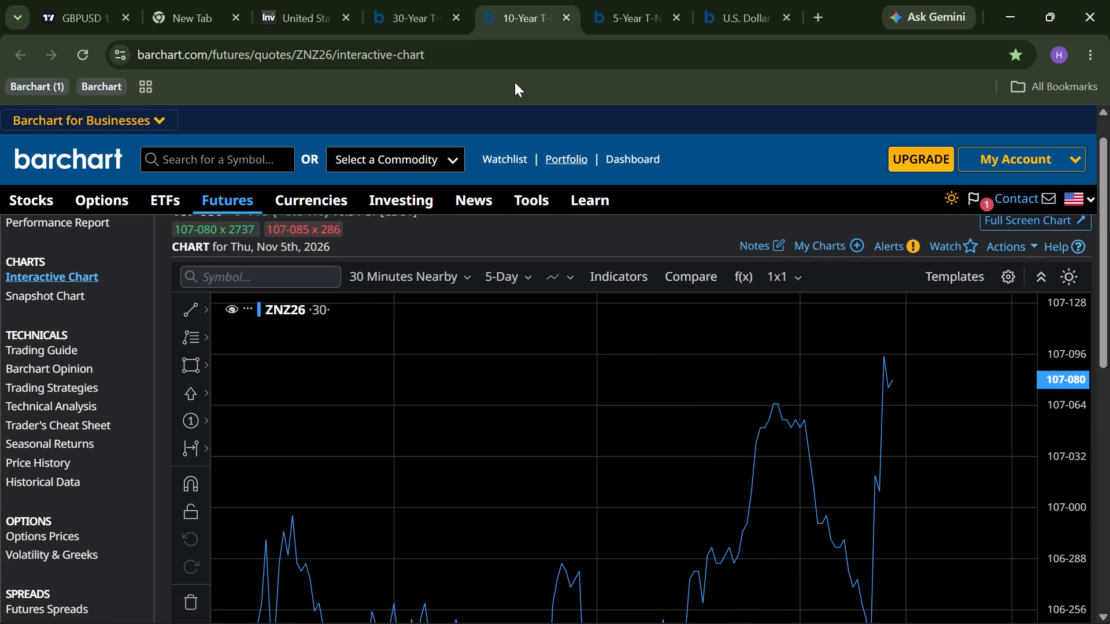
click(428, 0)
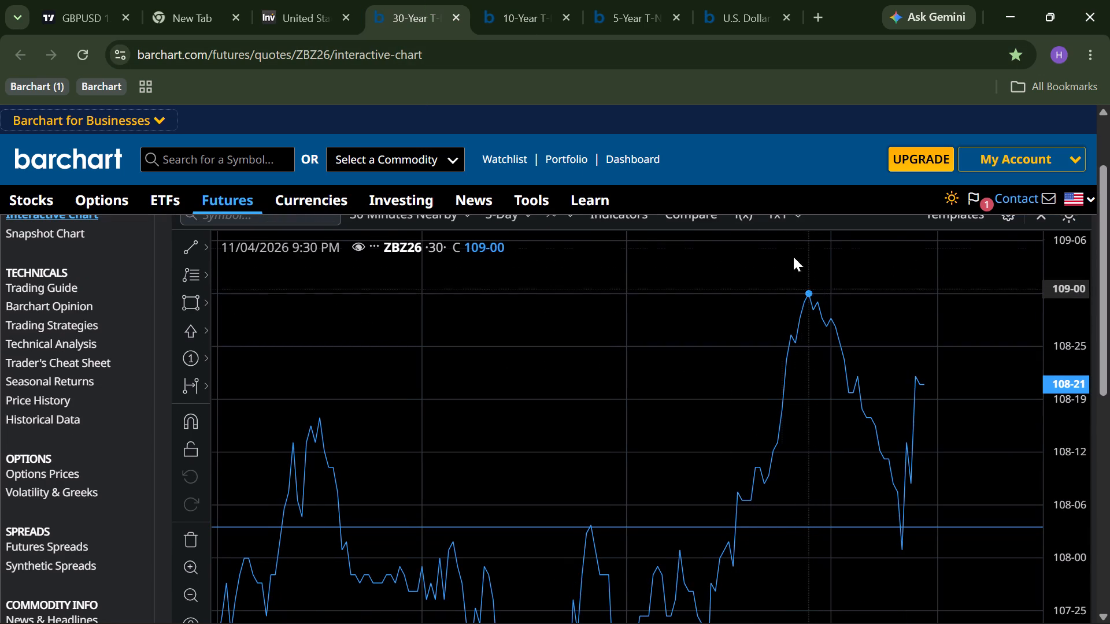
click(616, 0)
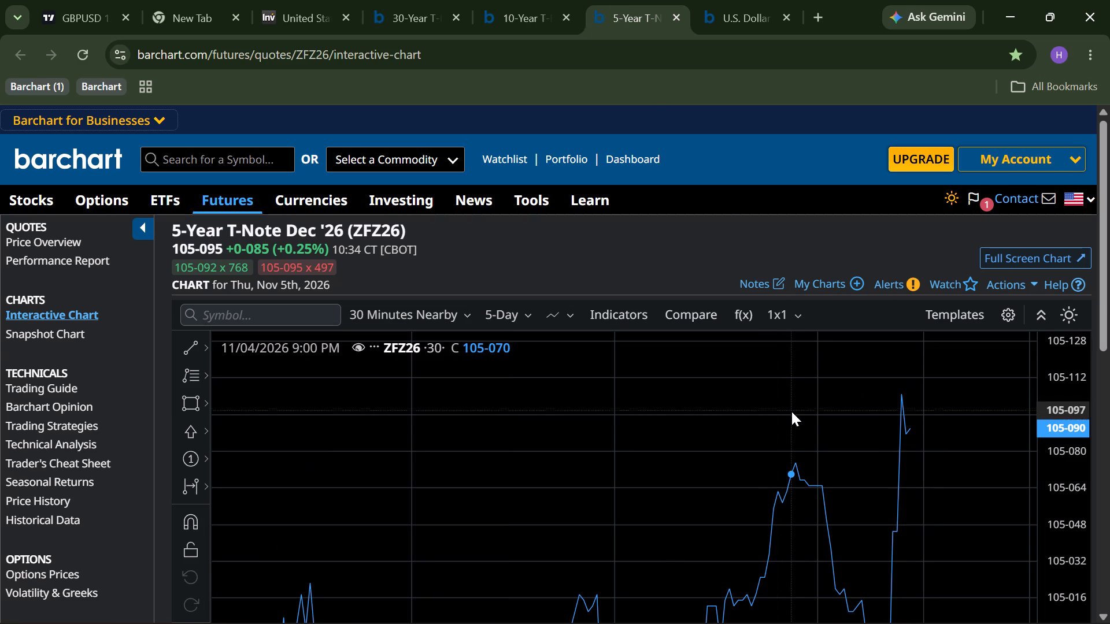
click(559, 303)
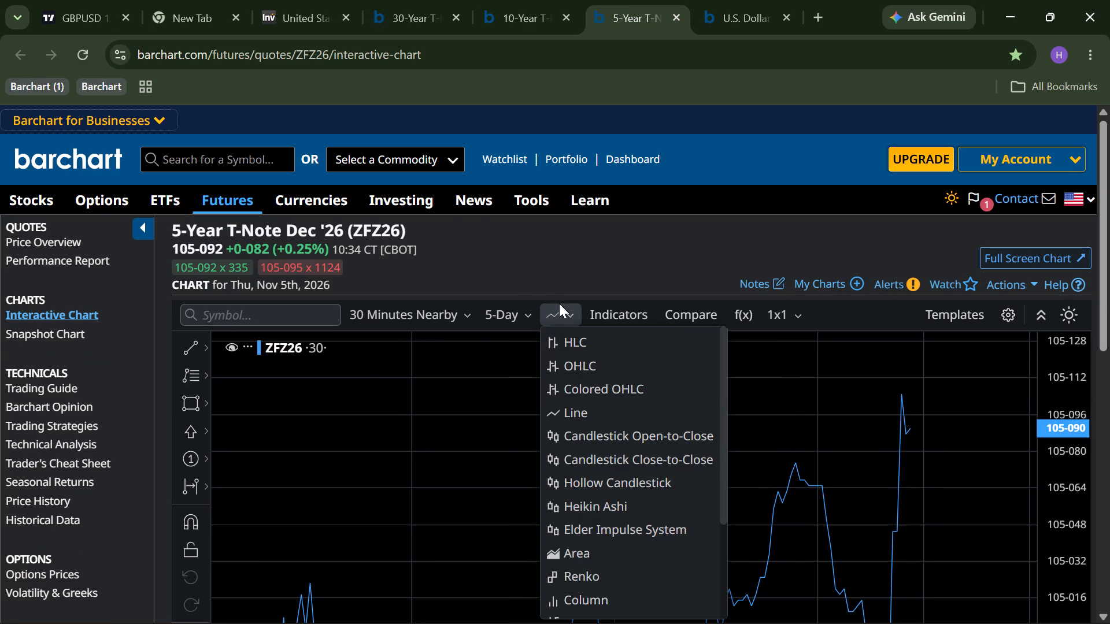
Examine the recent highs and lows on the U.S. Dollar Index line chart for comparison with the Treasury futures.
click(730, 2)
scroll(706, 378, down, 1)
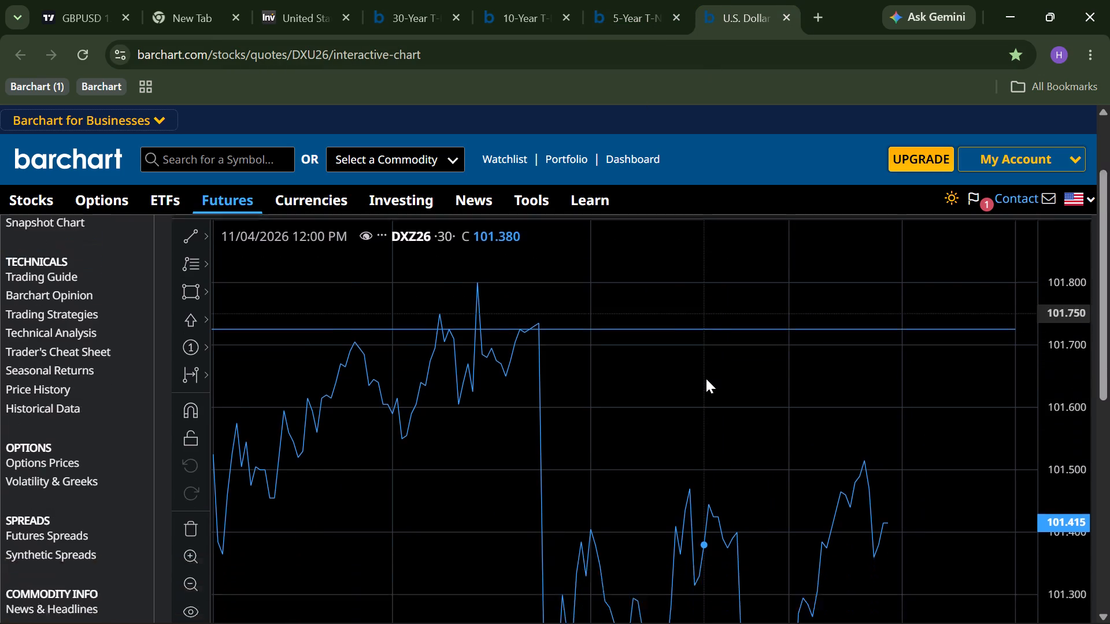
scroll(706, 378, down, 1)
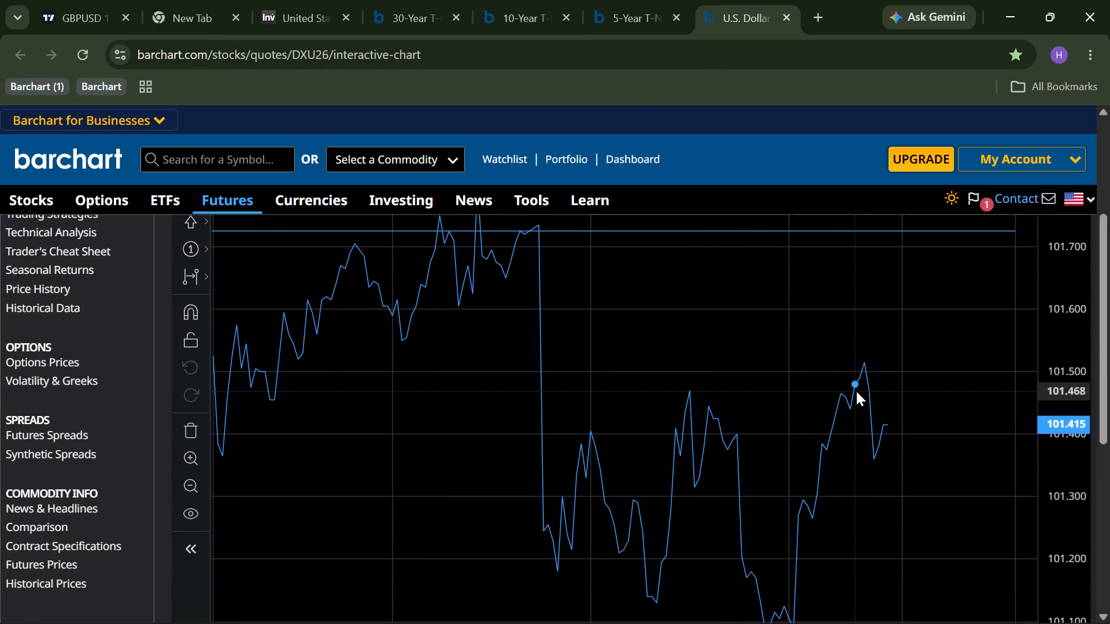
scroll(845, 460, down, 1)
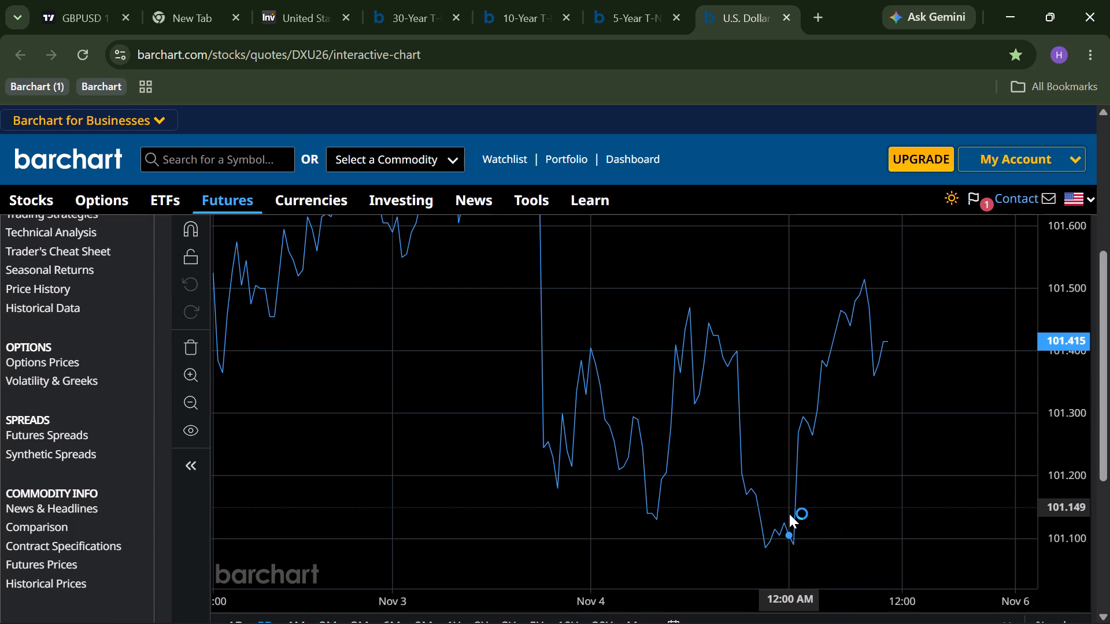
scroll(794, 508, up, 3)
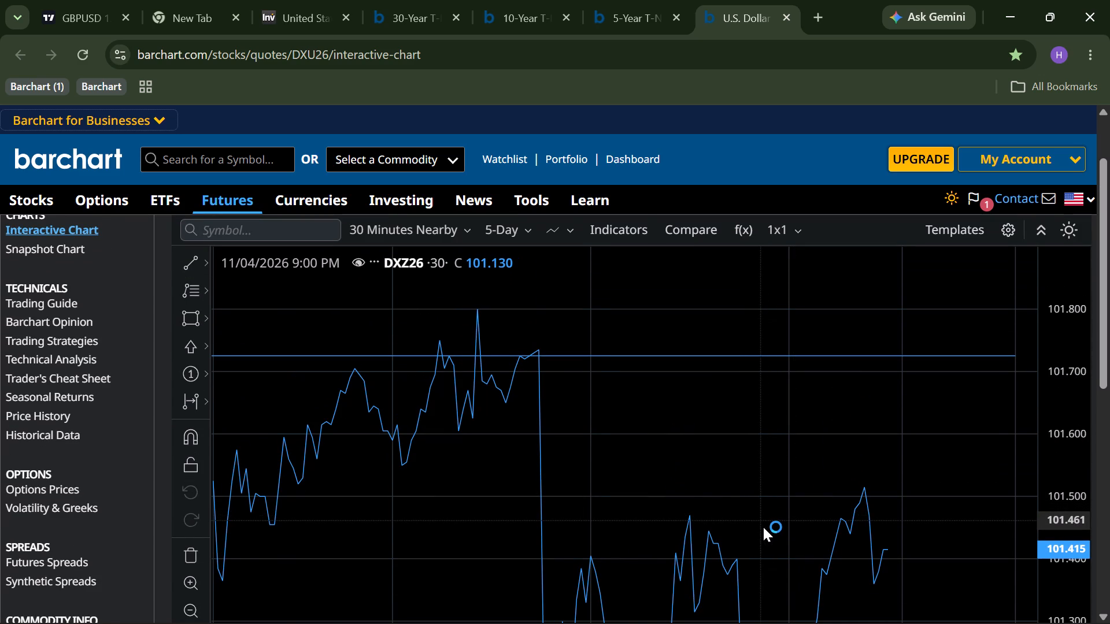
scroll(763, 520, down, 4)
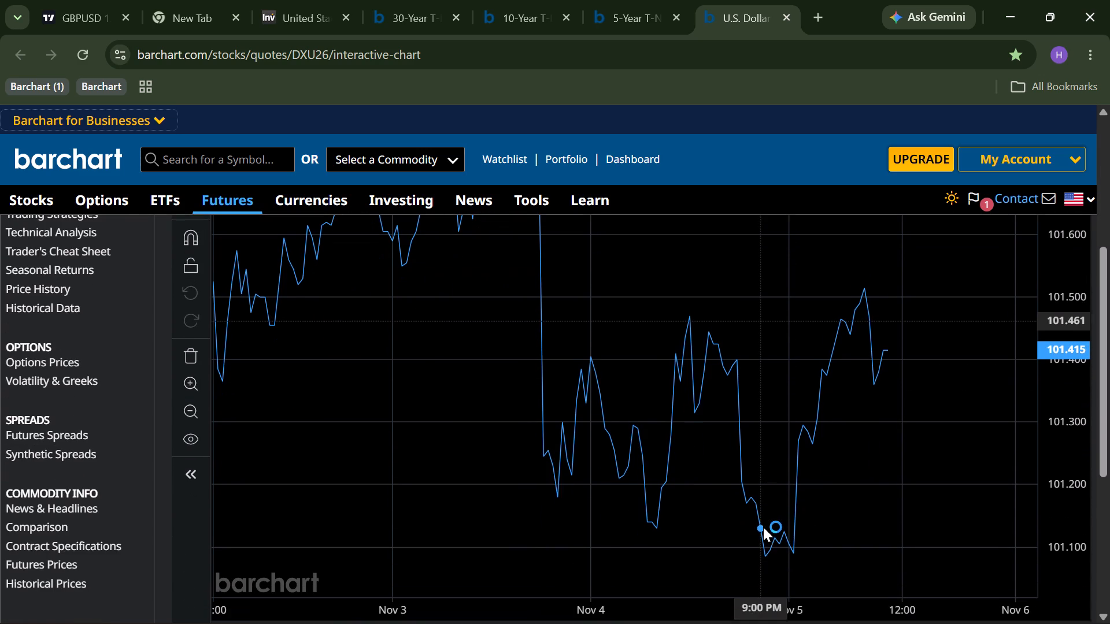
scroll(841, 345, up, 1)
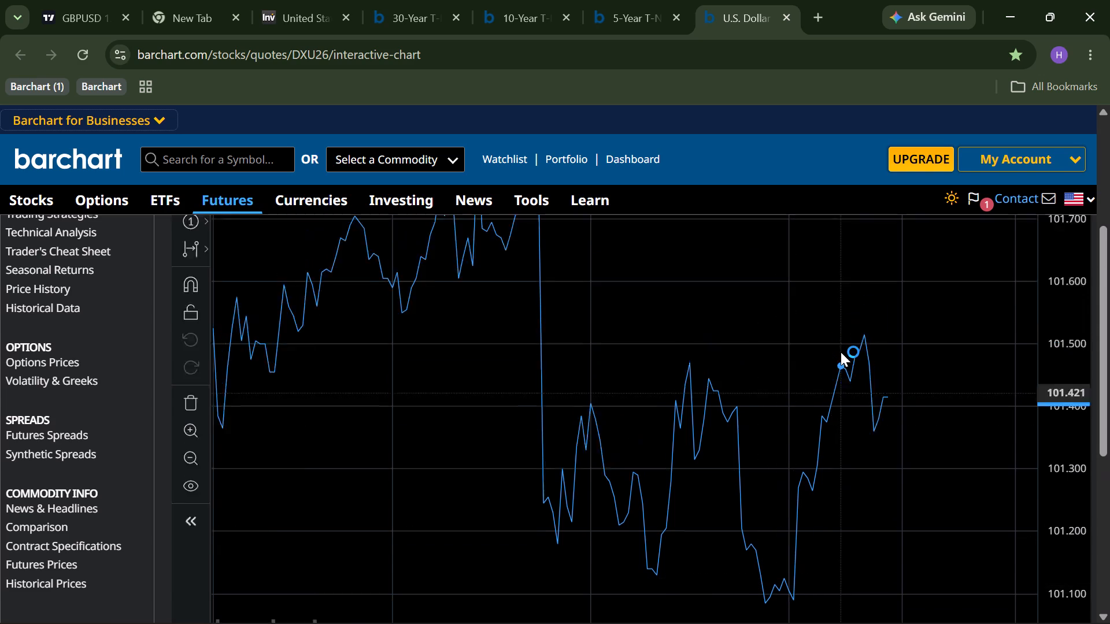
scroll(841, 352, up, 2)
Change the U.S. Dollar Index chart type to Candlestick Open-to-Close and review its recent swings.
click(567, 275)
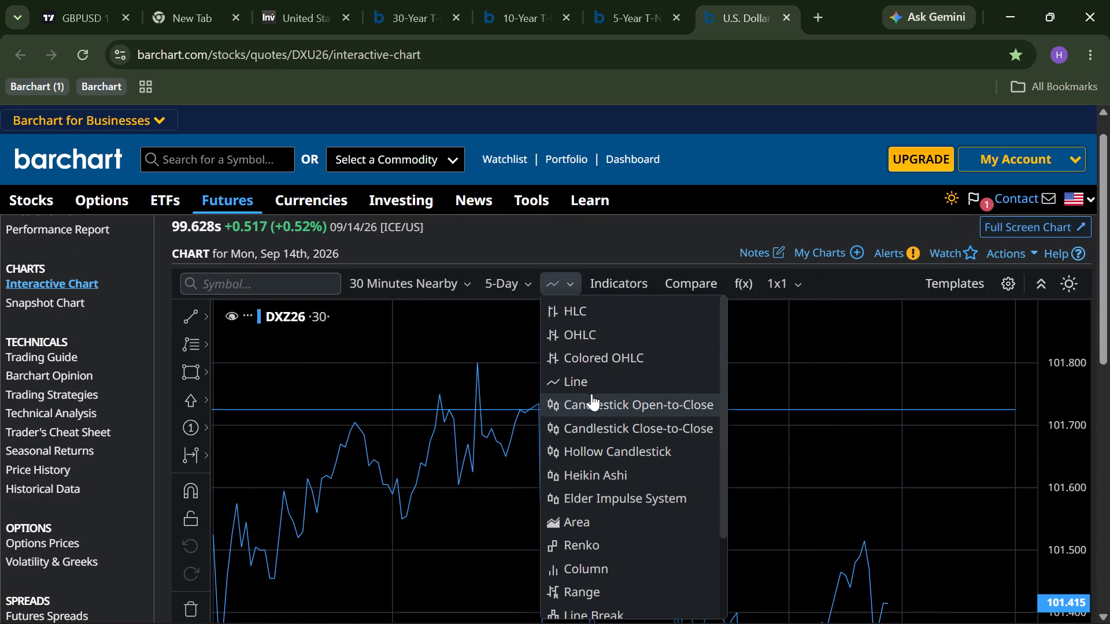
click(603, 406)
scroll(603, 406, down, 3)
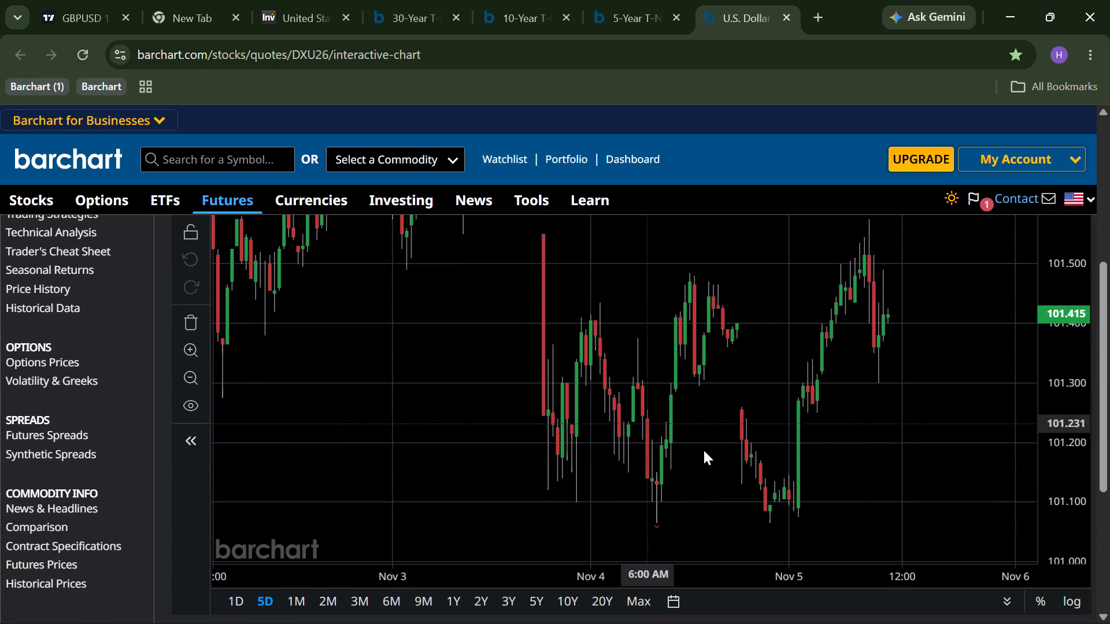
scroll(871, 294, up, 1)
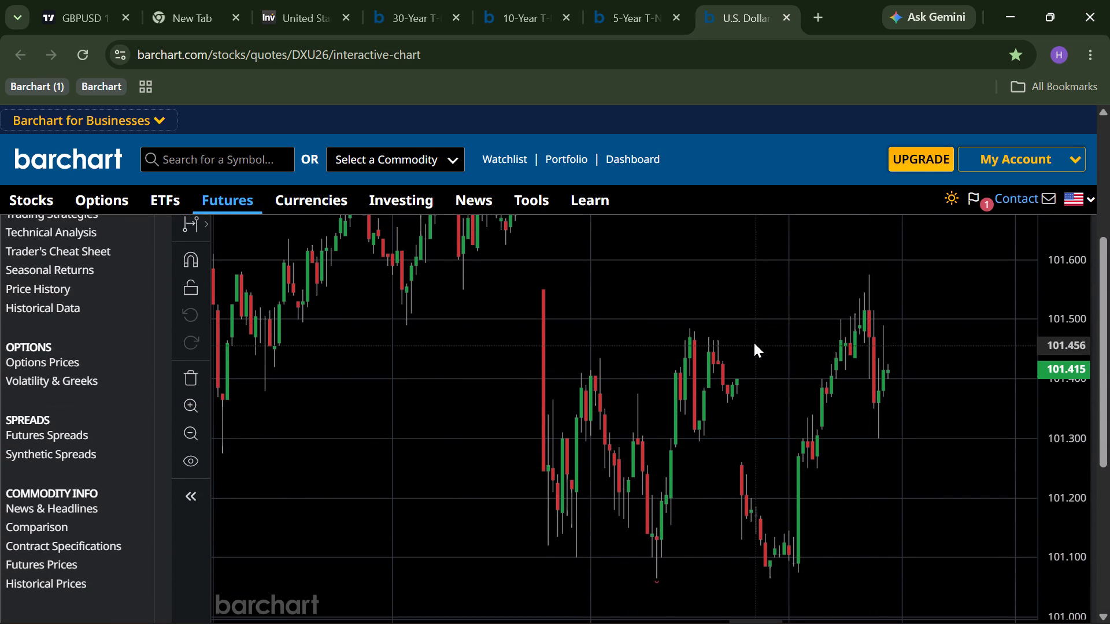
scroll(754, 343, up, 1)
scroll(784, 460, down, 1)
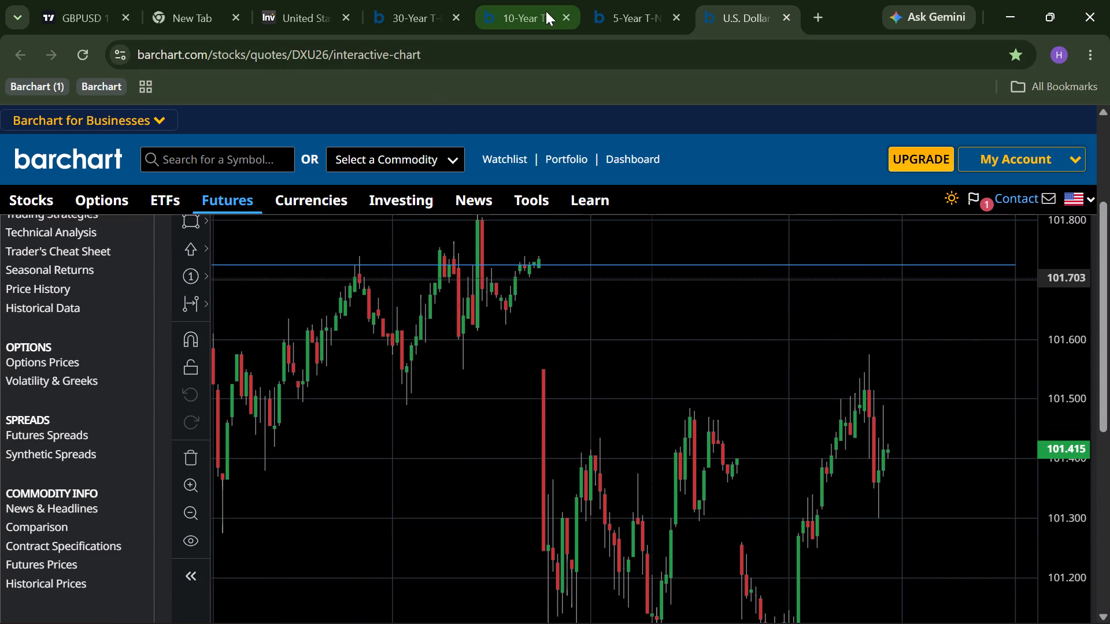
Change the 5-Year T-Note chart type to Candlestick Open-to-Close and review its recent lows and highs.
click(623, 8)
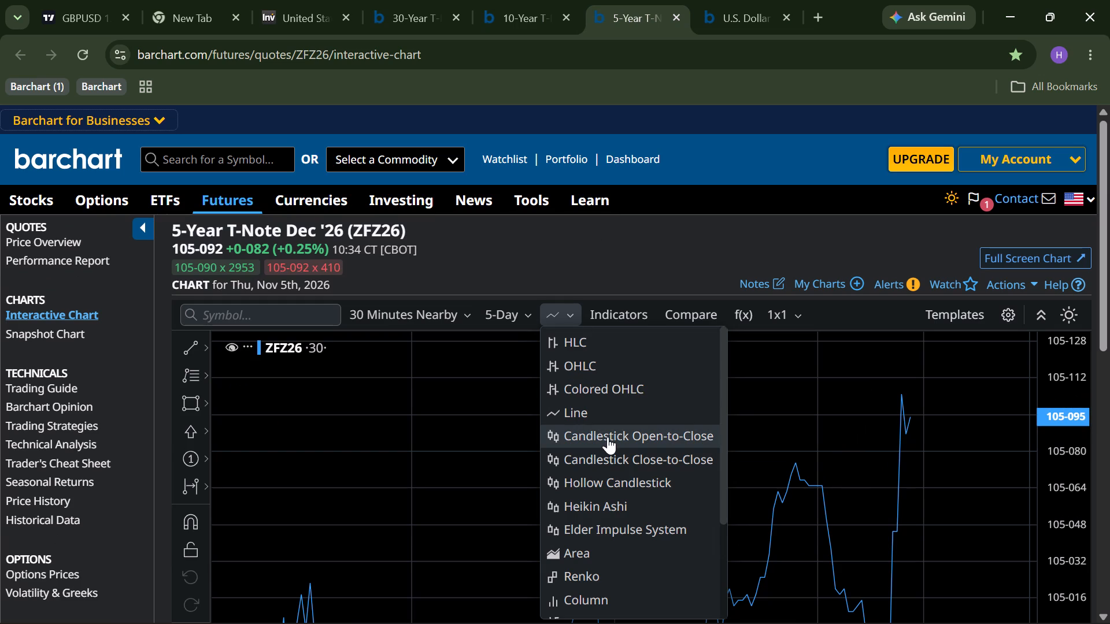
click(608, 437)
scroll(608, 437, down, 3)
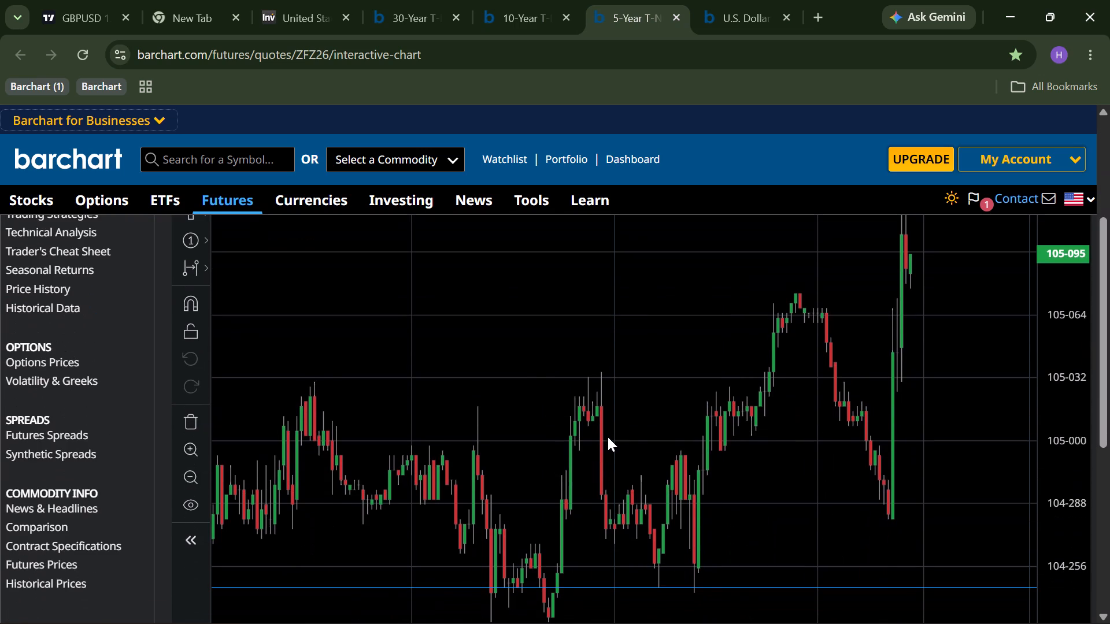
double_click(844, 536)
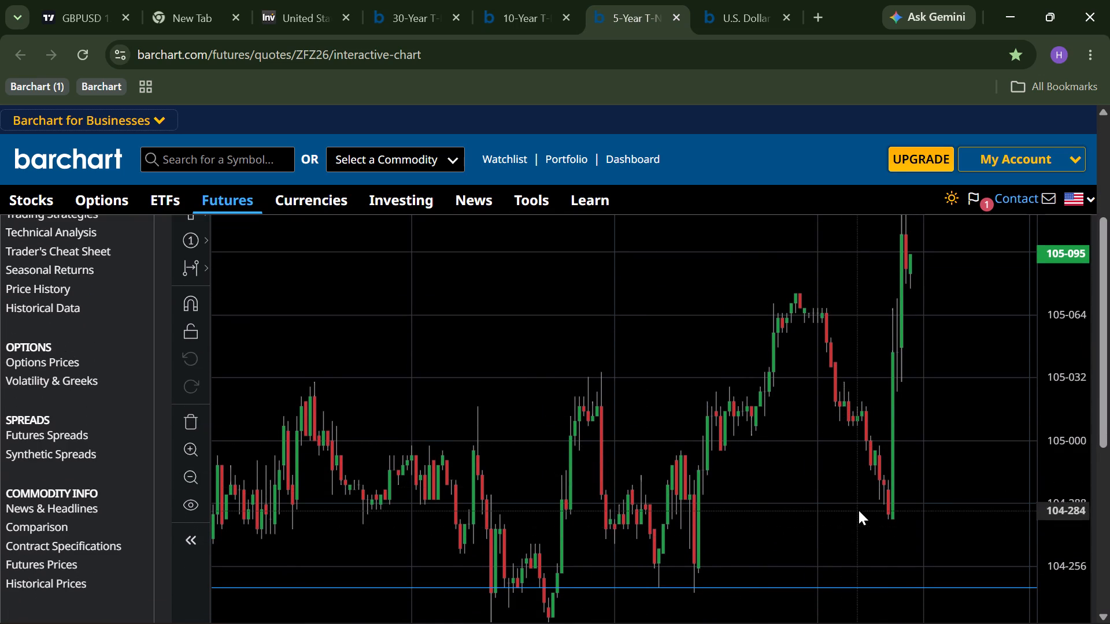
scroll(859, 510, up, 1)
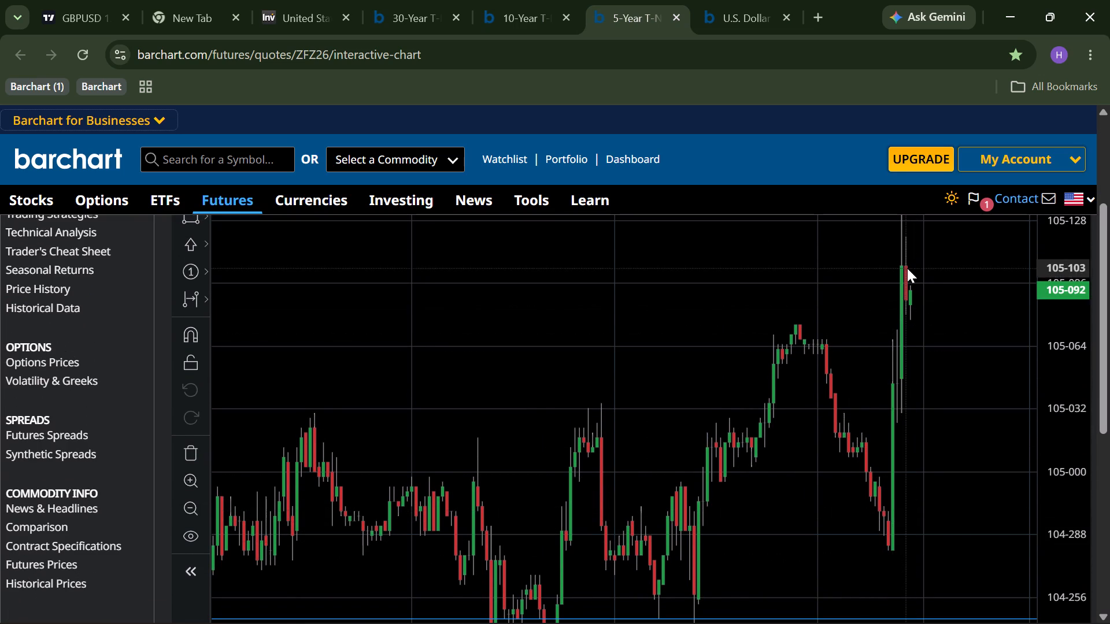
scroll(930, 328, up, 1)
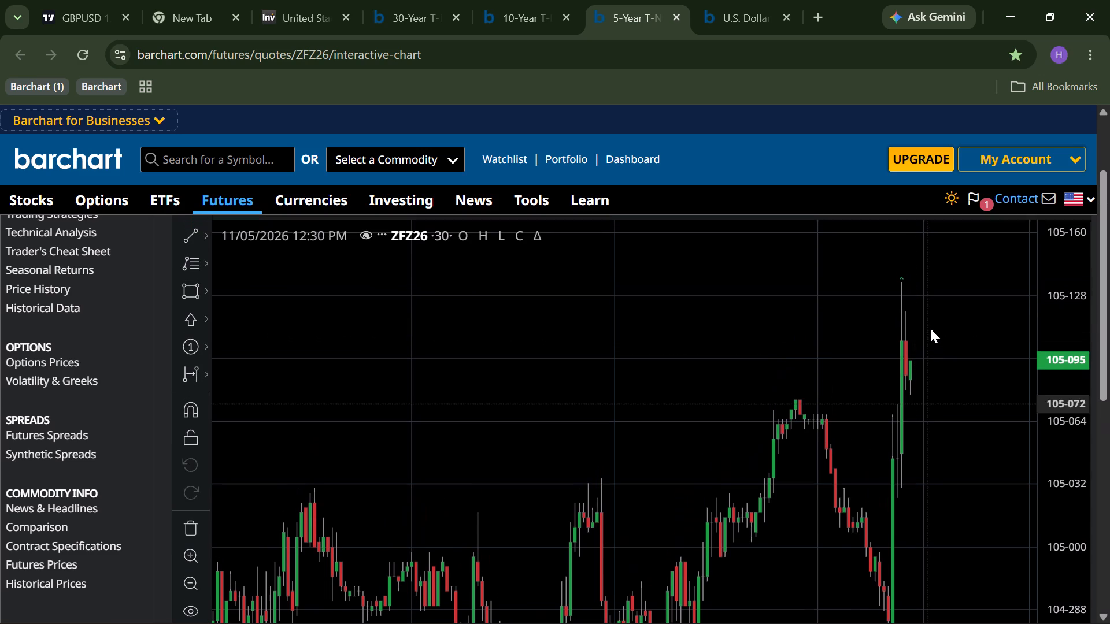
Change the 10-Year T-Note chart type to Candlestick Open-to-Close and review its recent highs and lows.
click(503, 0)
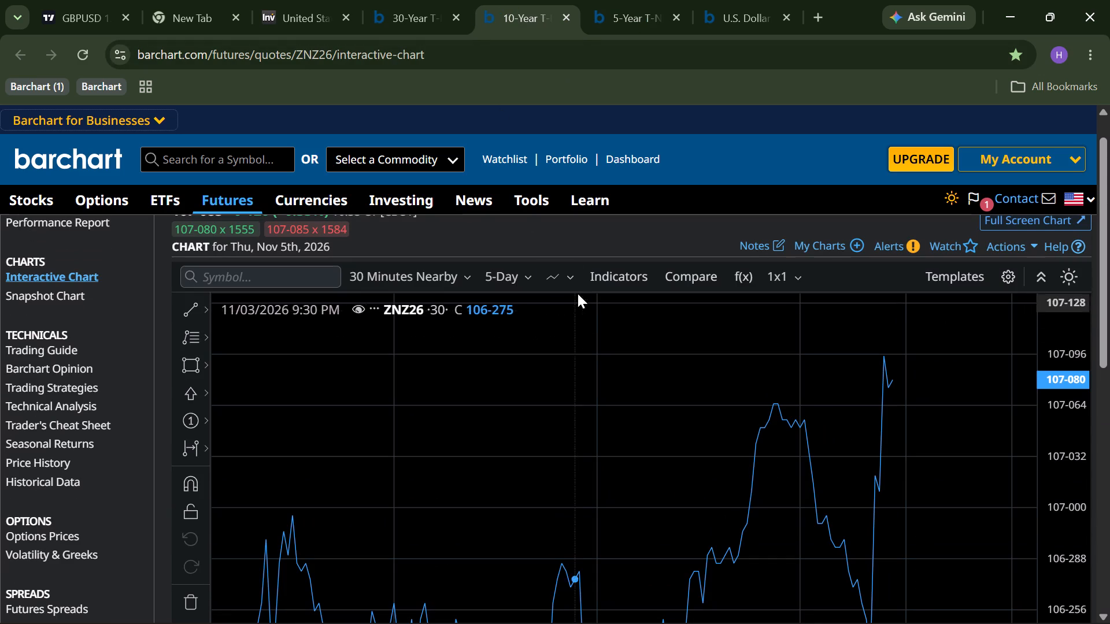
click(574, 269)
click(624, 402)
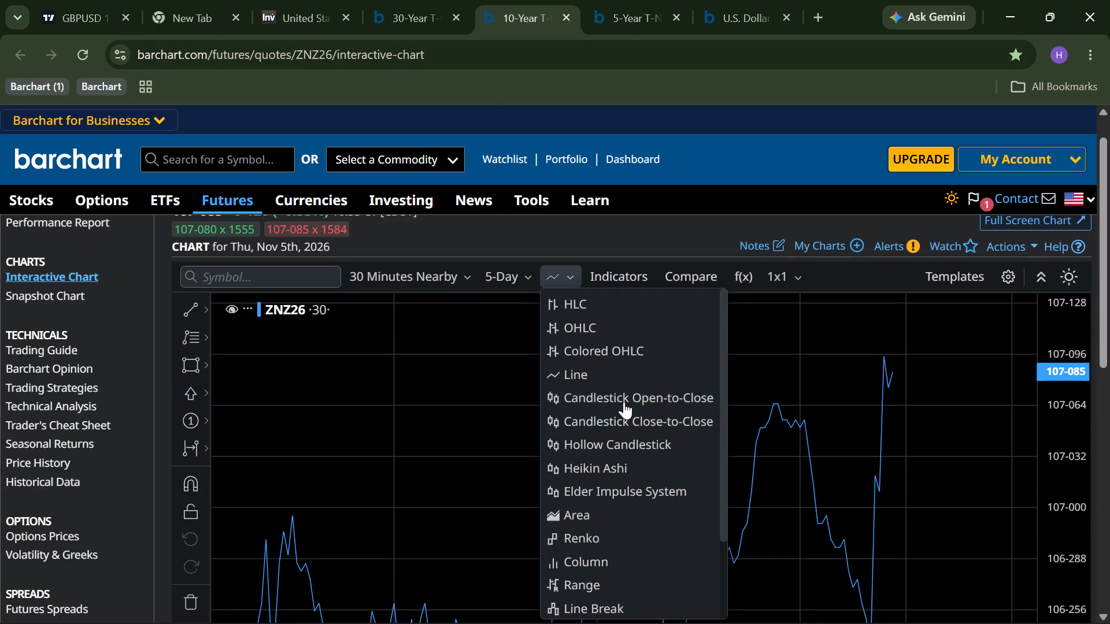
scroll(630, 458, down, 1)
scroll(824, 438, down, 1)
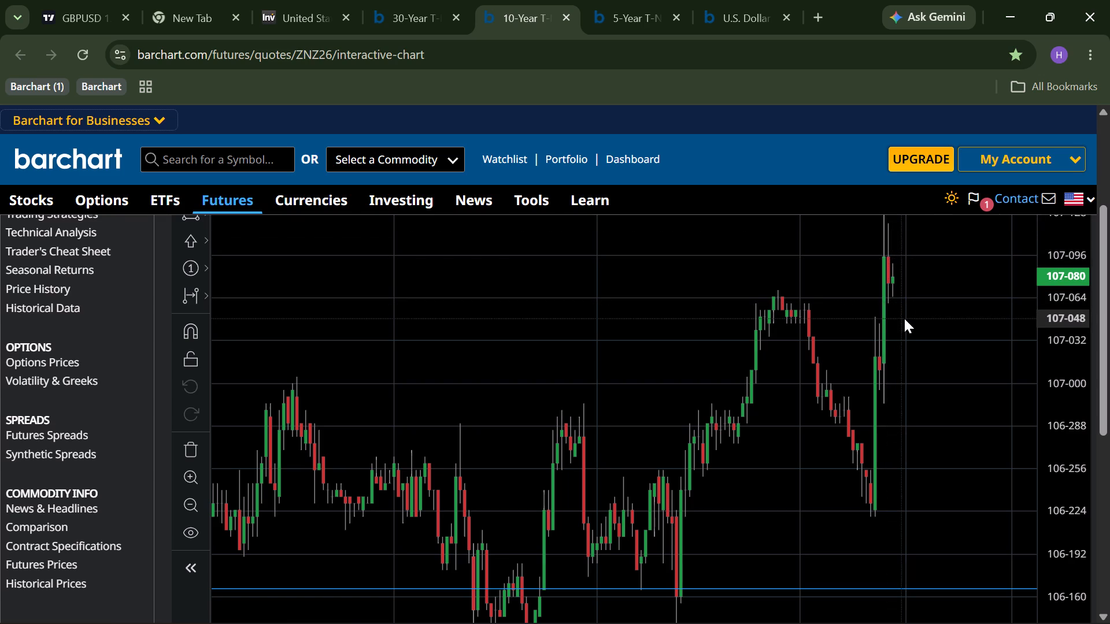
scroll(916, 263, up, 1)
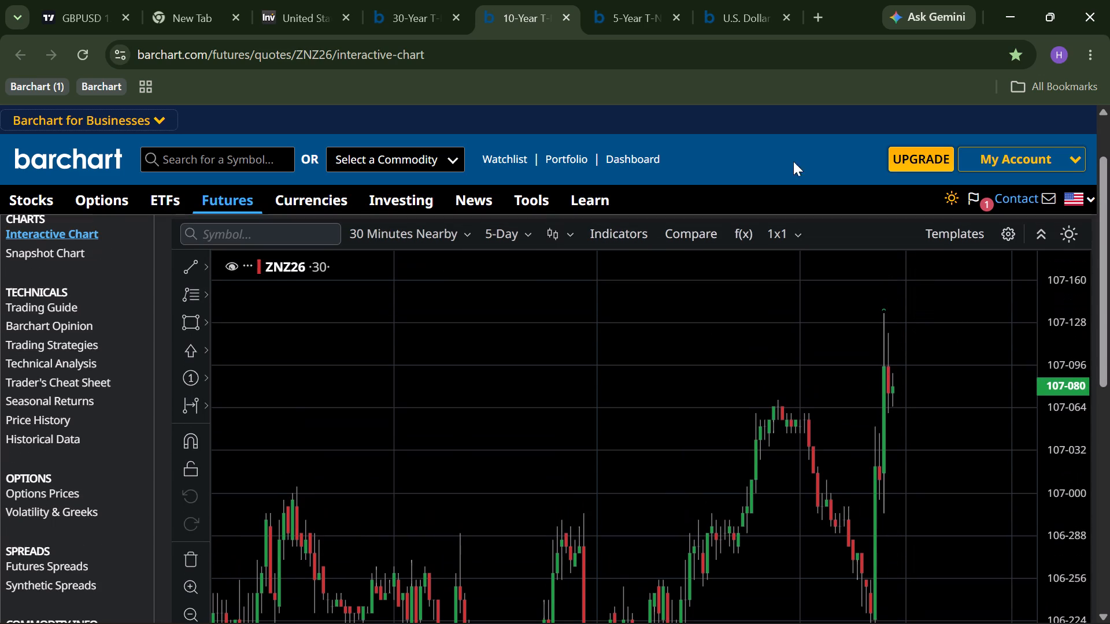
Change the 30-Year T-Bond chart type to Candlestick Open-to-Close and review its most recent swing.
click(420, 8)
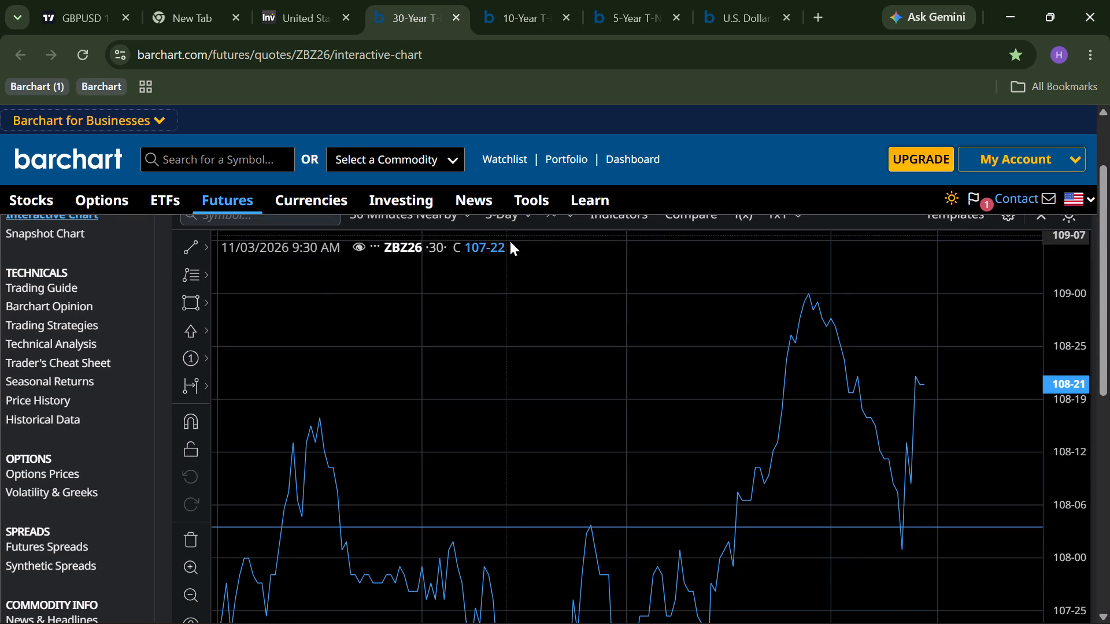
scroll(510, 241, up, 1)
click(559, 268)
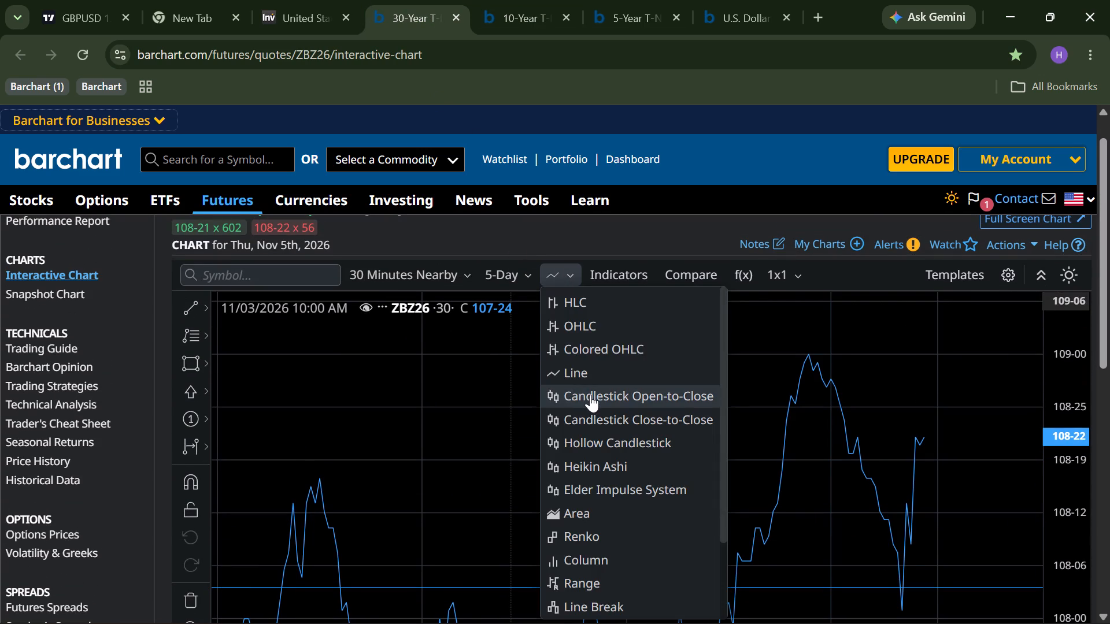
click(590, 395)
scroll(590, 395, down, 1)
drag(590, 395, 446, 418)
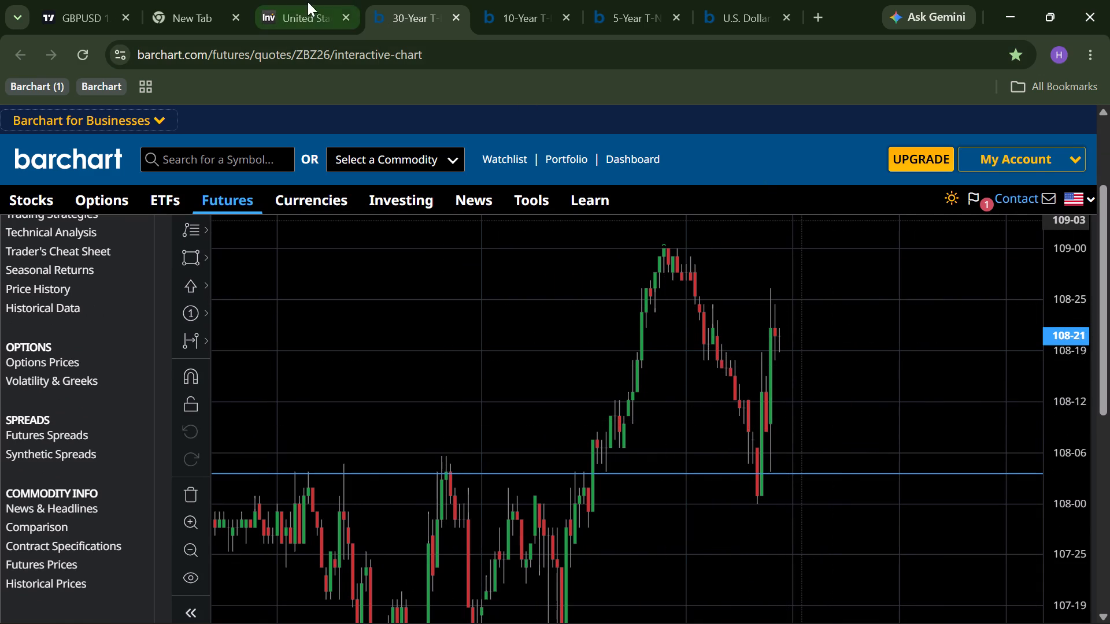
Return to the TradingView GBPUSD chart and set its timeframe to 30 minutes.
click(87, 10)
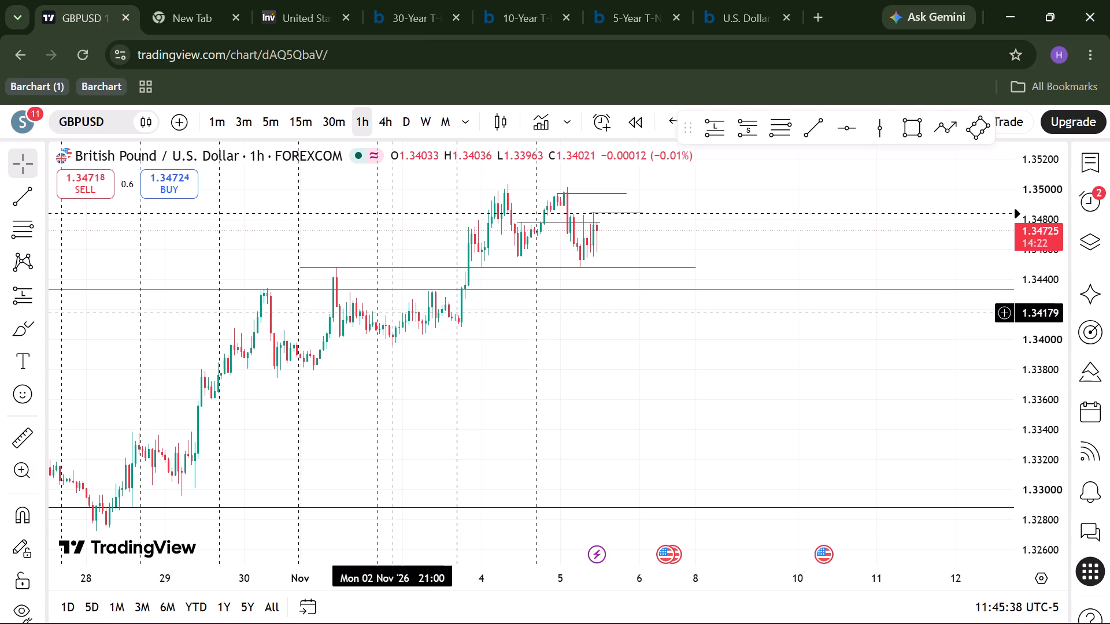
scroll(394, 312, up, 2)
click(332, 122)
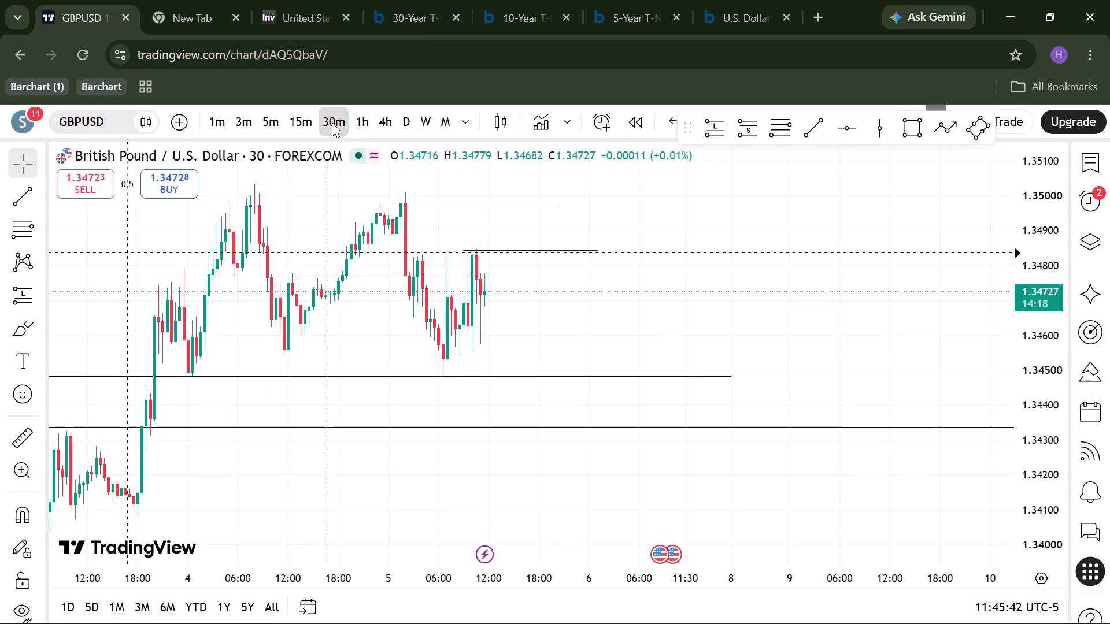
scroll(397, 242, down, 1)
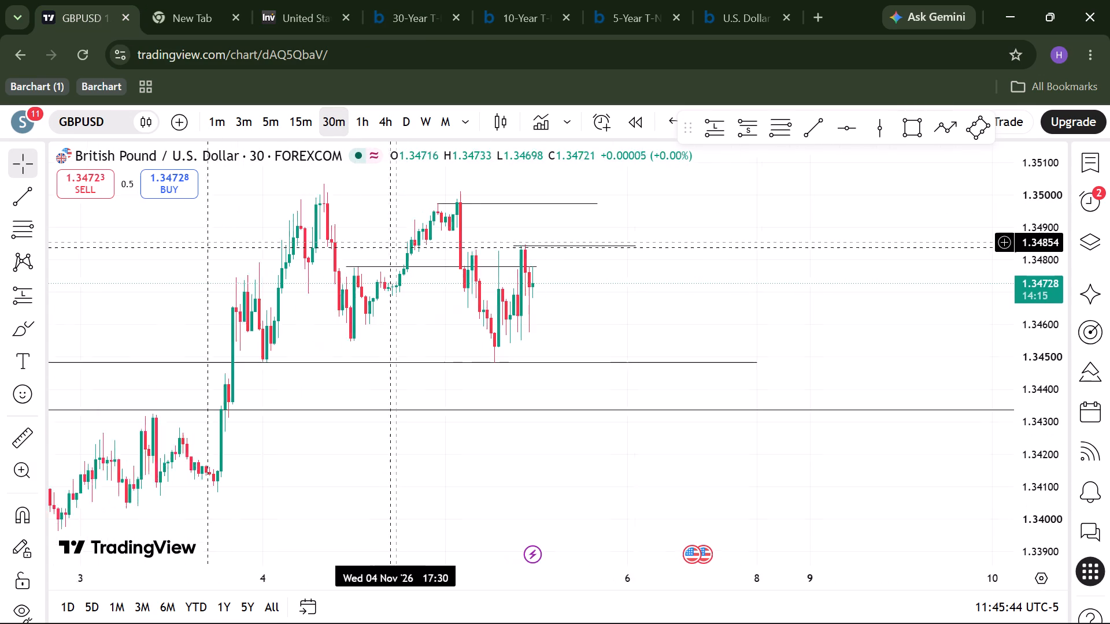
Switch to the EURUSD chart window and set its timeframe to 30 minutes.
key(alt+Tab)
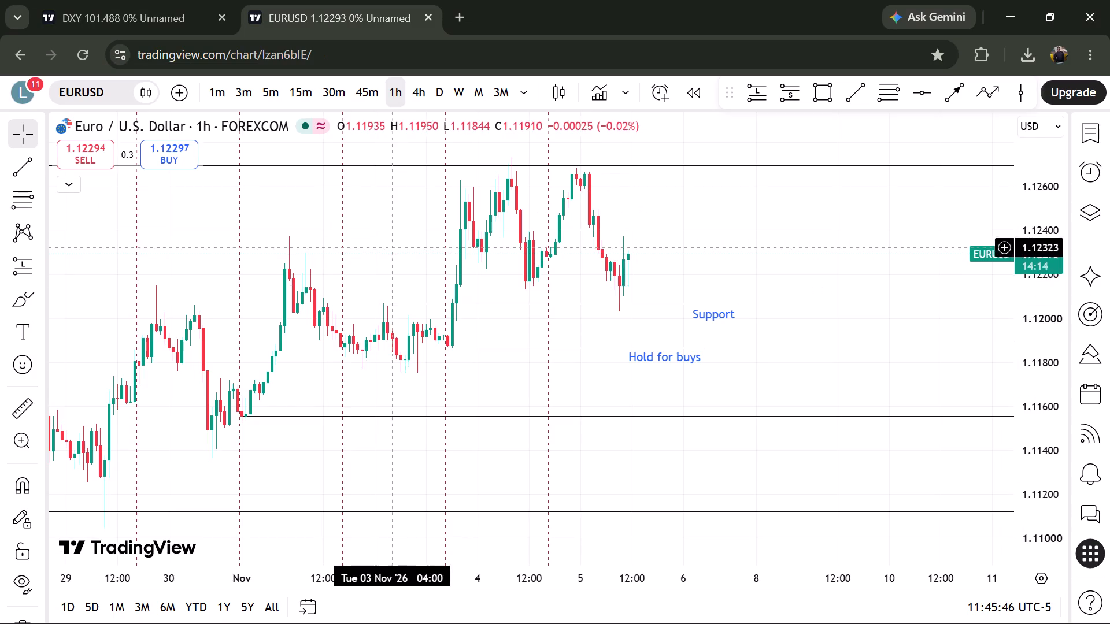
click(332, 84)
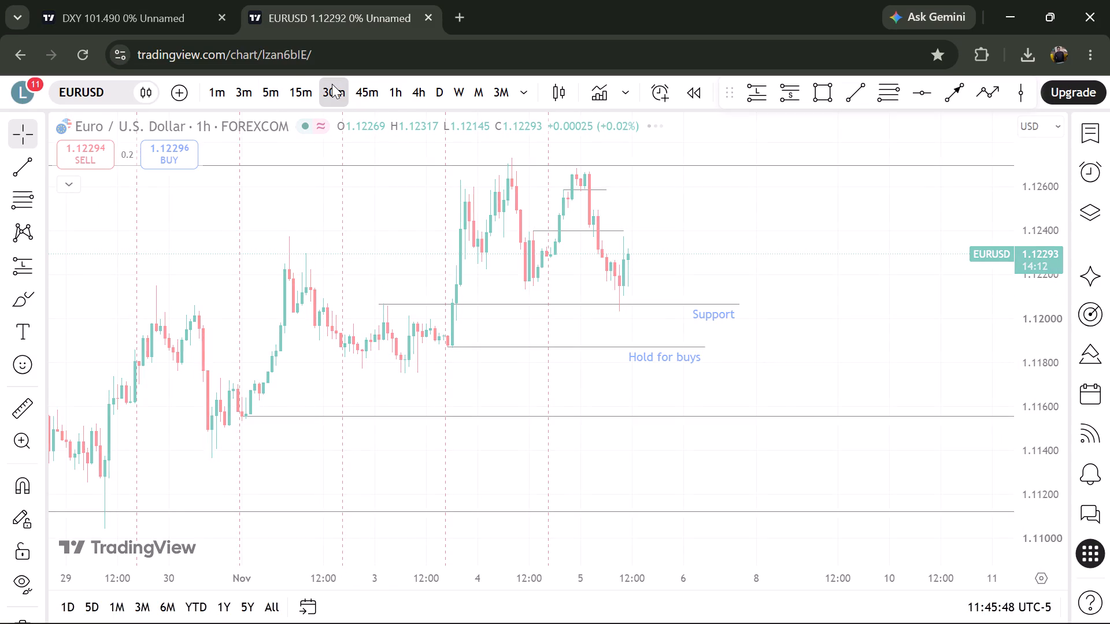
scroll(387, 188, up, 1)
scroll(387, 188, left, 1)
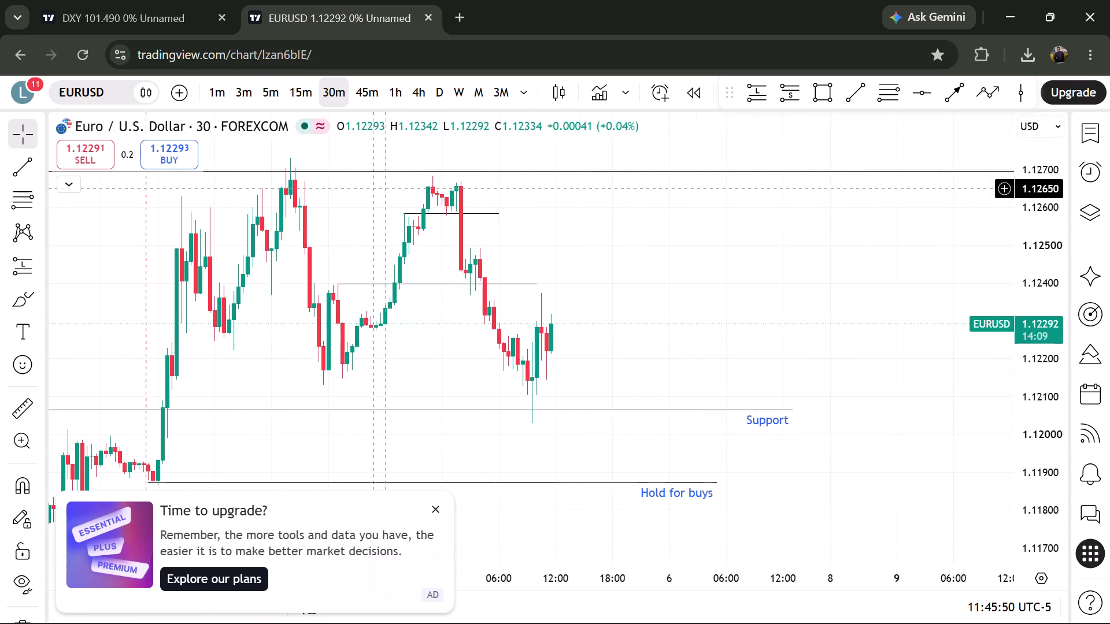
scroll(387, 188, left, 2)
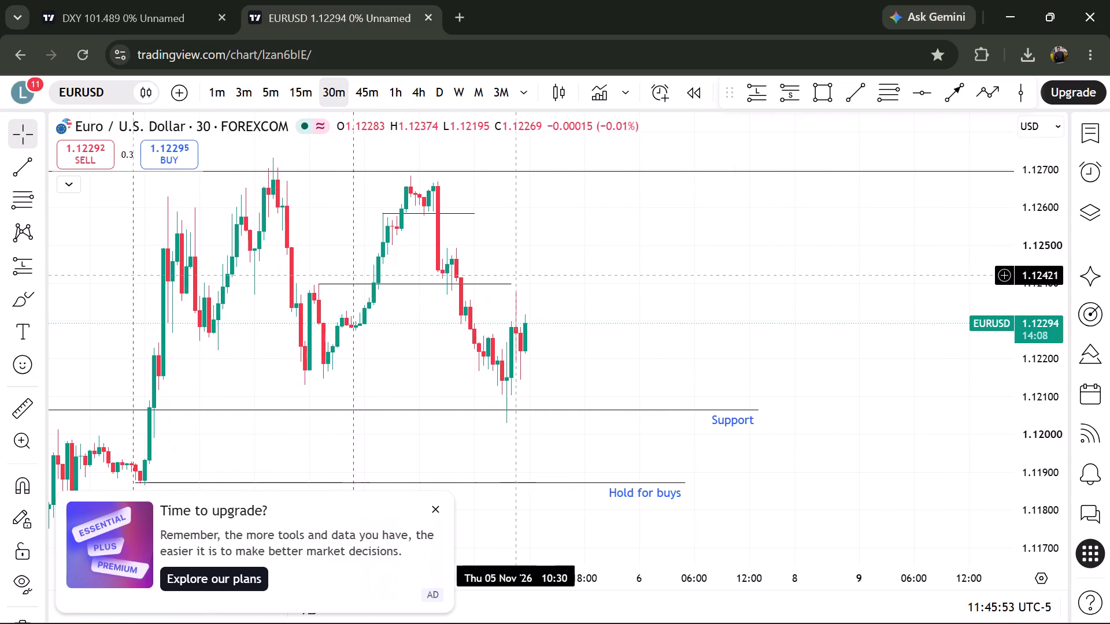
Extend the EURUSD level line near 1.1240 past the latest candles to about 18:30 on 5 November.
drag(510, 286, 591, 291)
shift+click(591, 291)
double_click(438, 374)
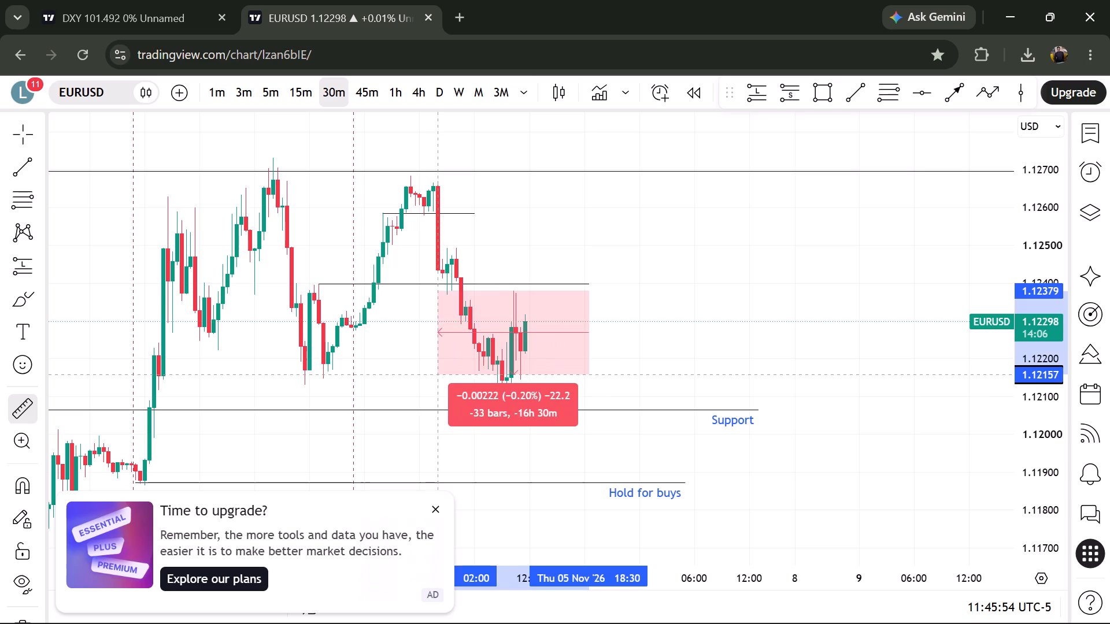
click(401, 378)
drag(305, 363, 306, 351)
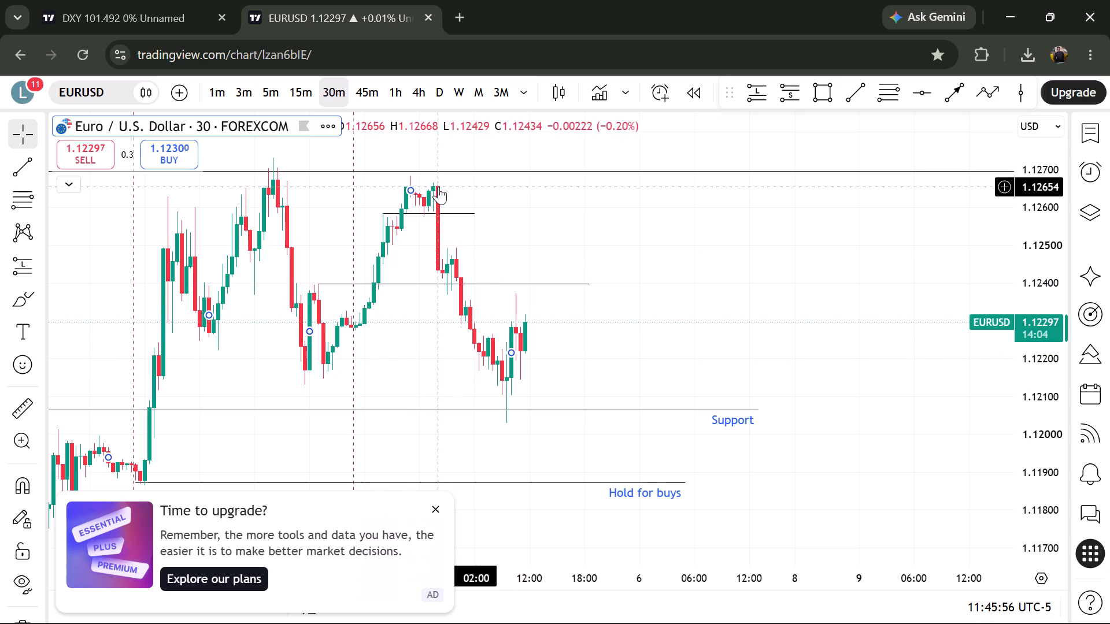
click(498, 380)
scroll(498, 380, down, 1)
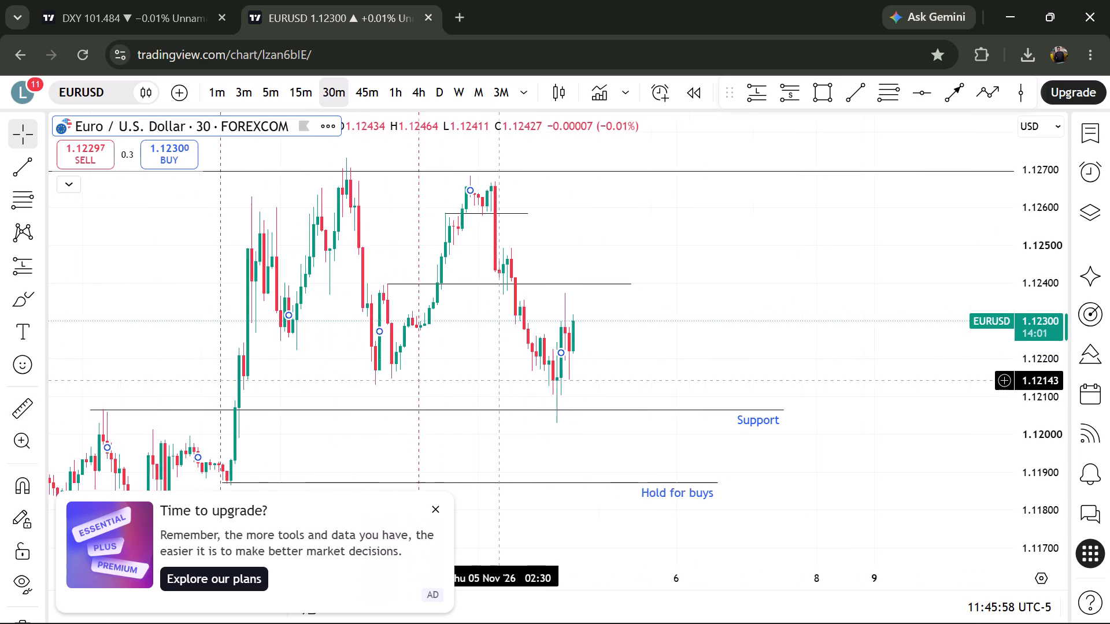
scroll(498, 380, down, 1)
scroll(494, 334, down, 2)
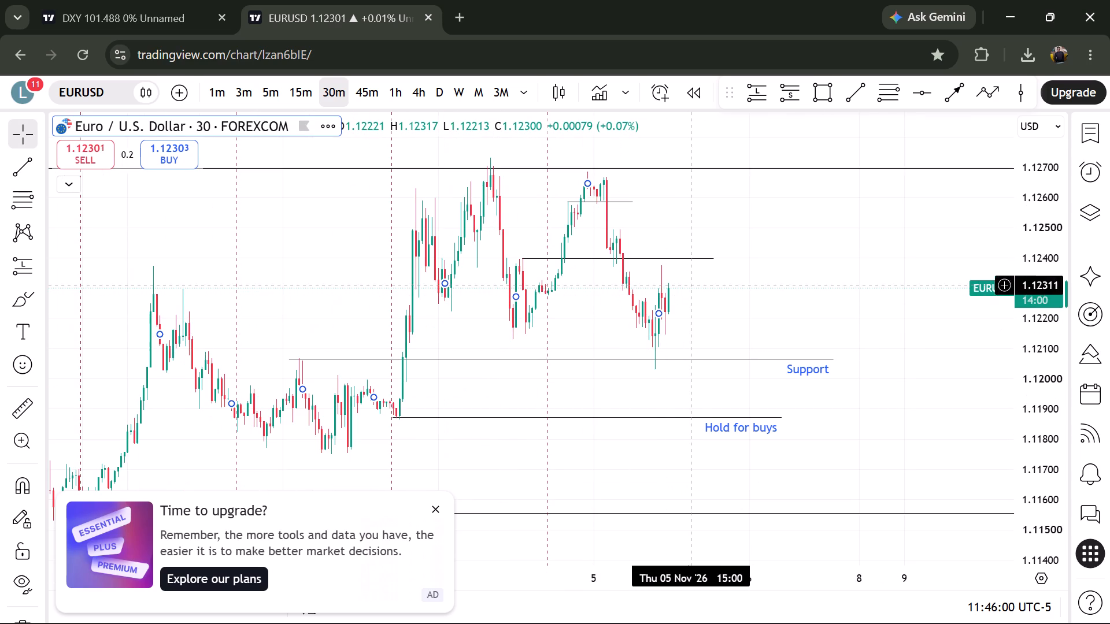
Review the U.S. Dollar Index (DXY) chart on 1 hour and set its timeframe to 30 minutes.
click(146, 0)
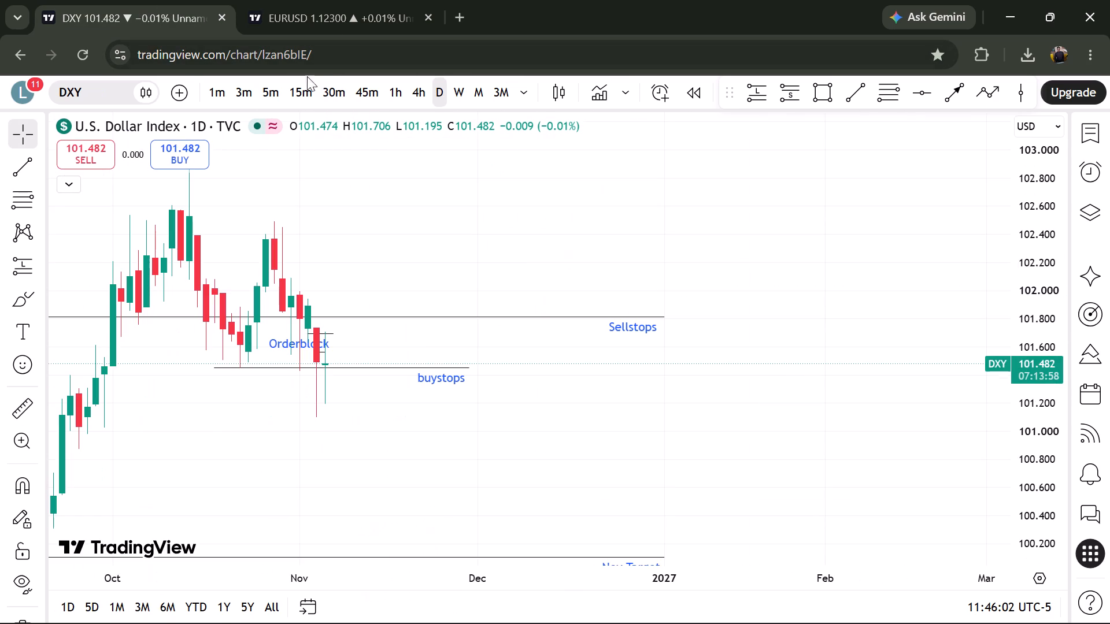
click(404, 106)
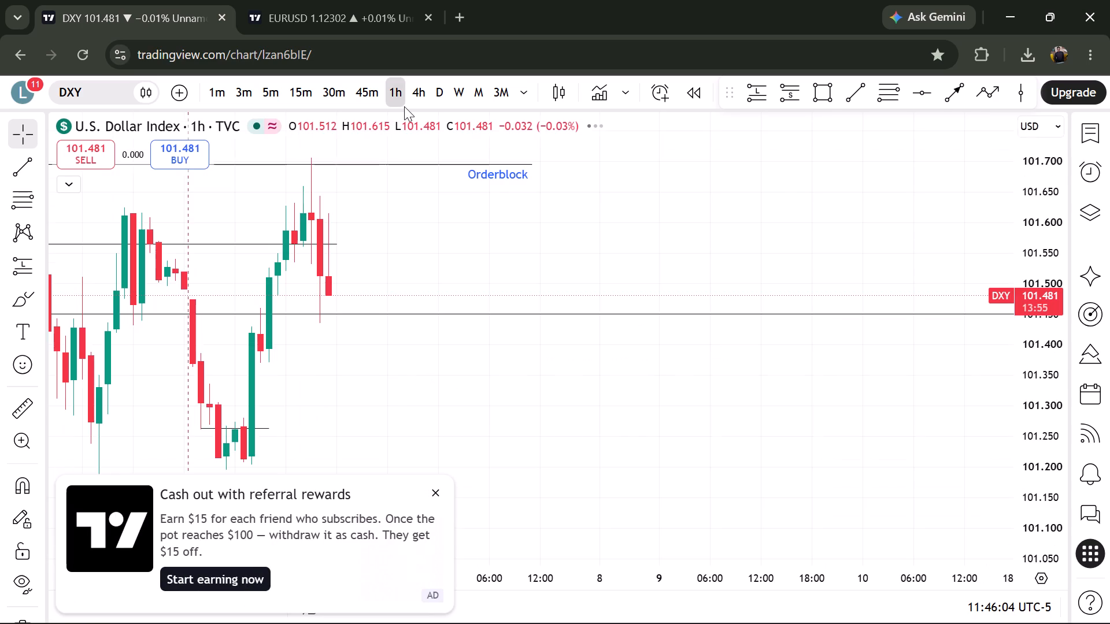
click(437, 497)
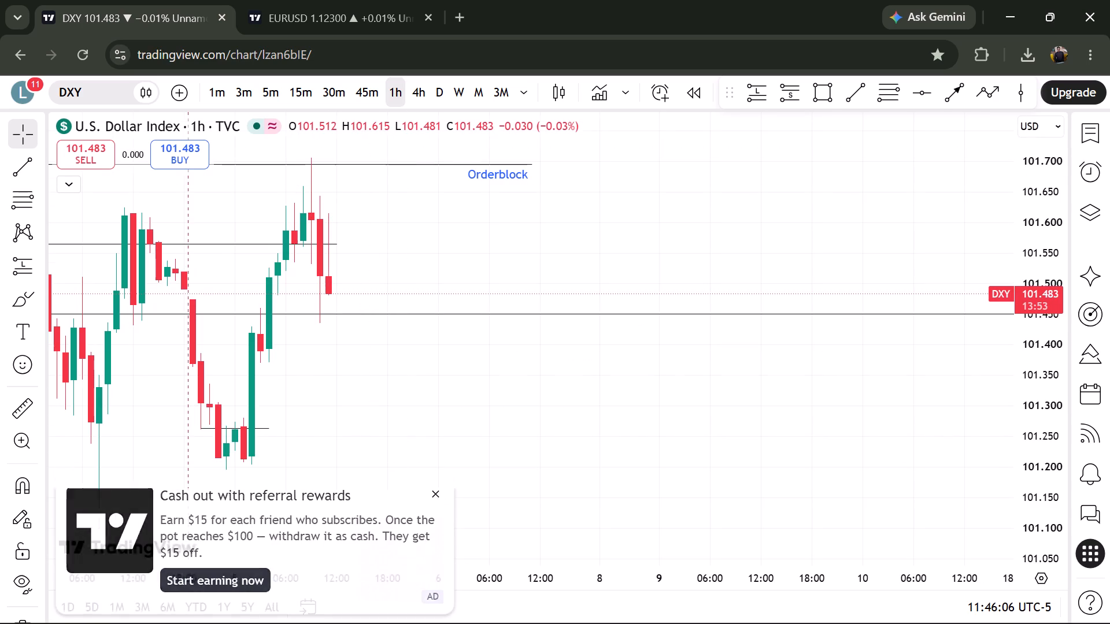
scroll(582, 440, down, 4)
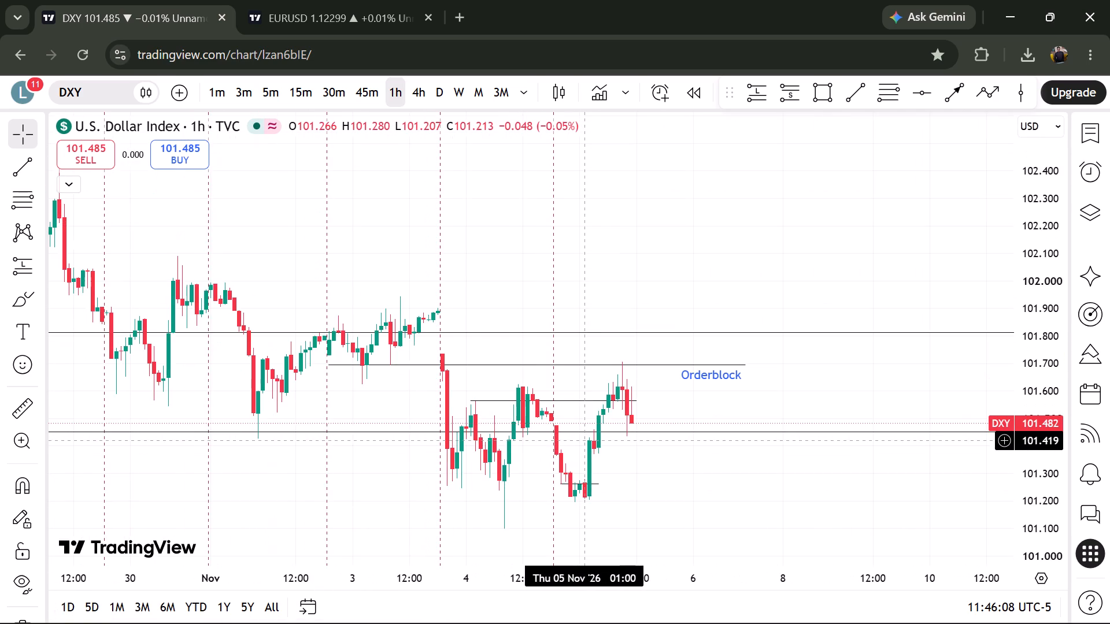
scroll(582, 440, up, 2)
click(341, 88)
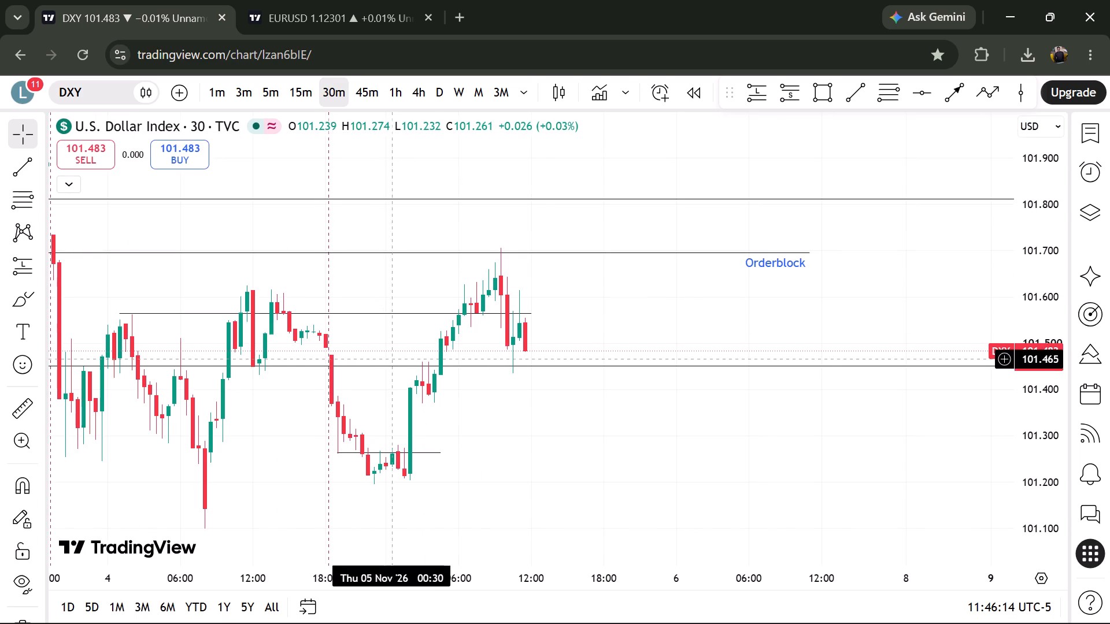
scroll(395, 361, down, 2)
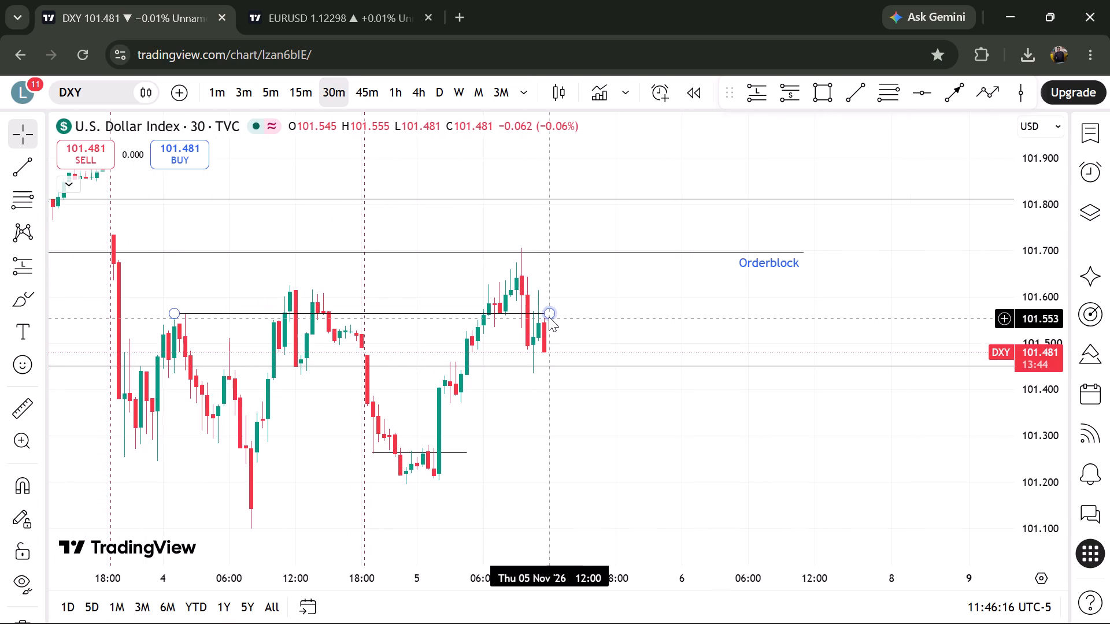
Extend the DXY level line near 101.56 past the latest candles to about 14:30 on 5 November.
drag(549, 315, 579, 317)
click(579, 317)
click(534, 404)
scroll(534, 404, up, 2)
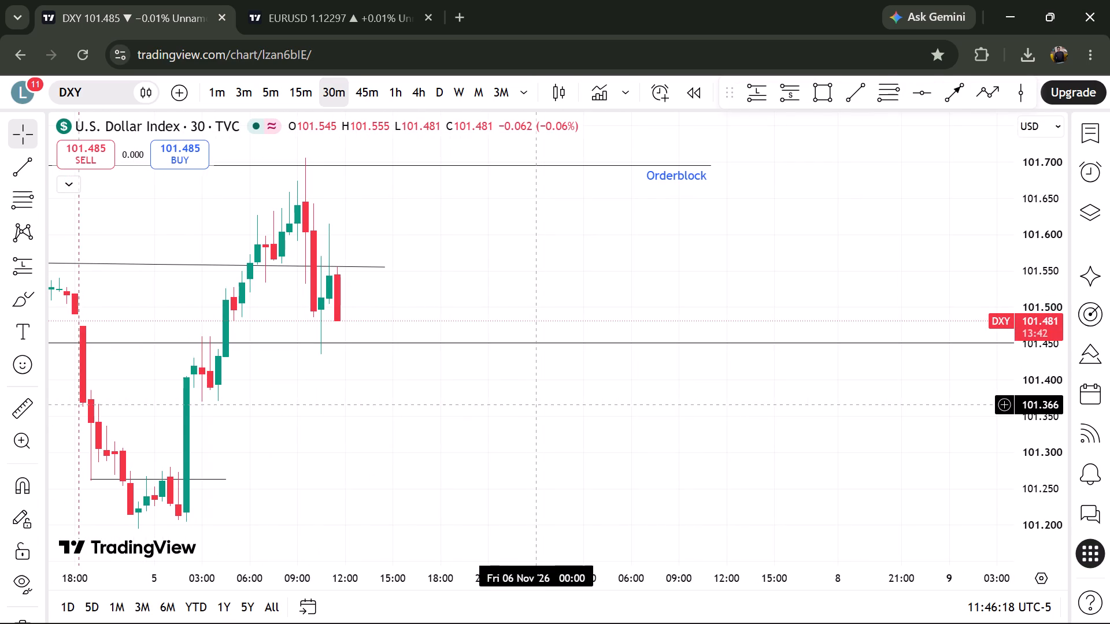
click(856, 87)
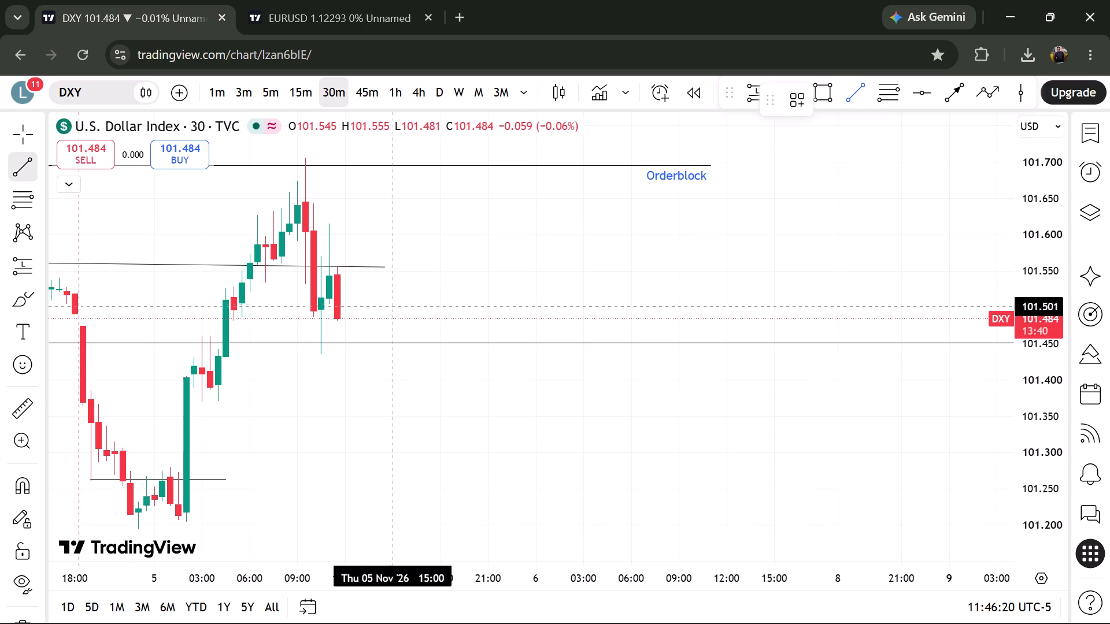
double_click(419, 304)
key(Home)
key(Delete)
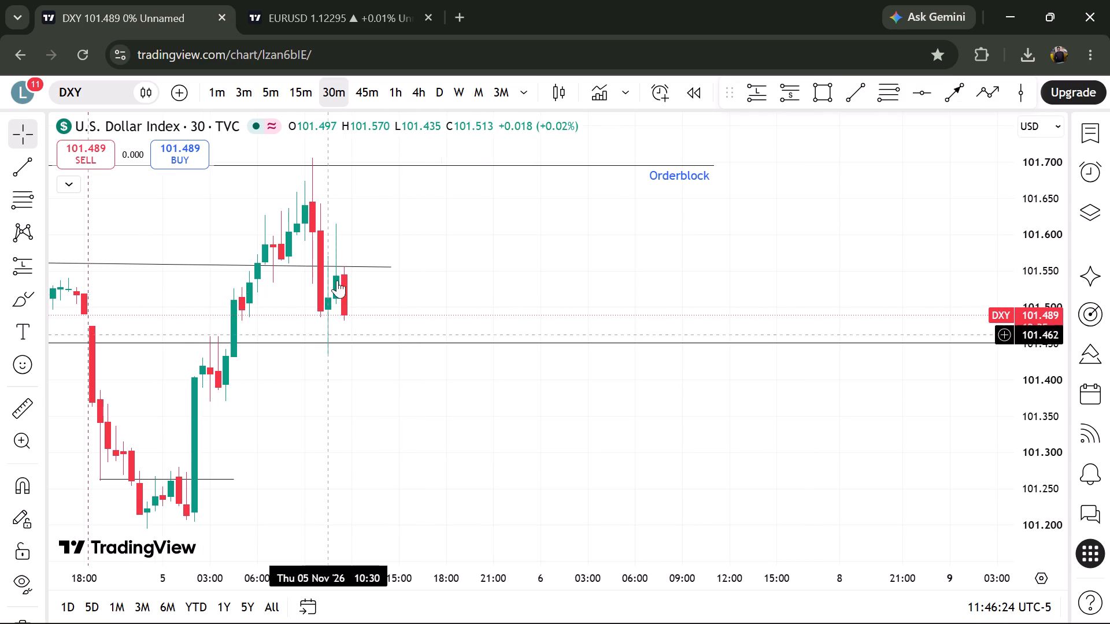
Draw a horizontal trend line on DXY at about 101.62, from the 11:00 candle's high on 5 November to about 21:00.
scroll(345, 246, down, 2)
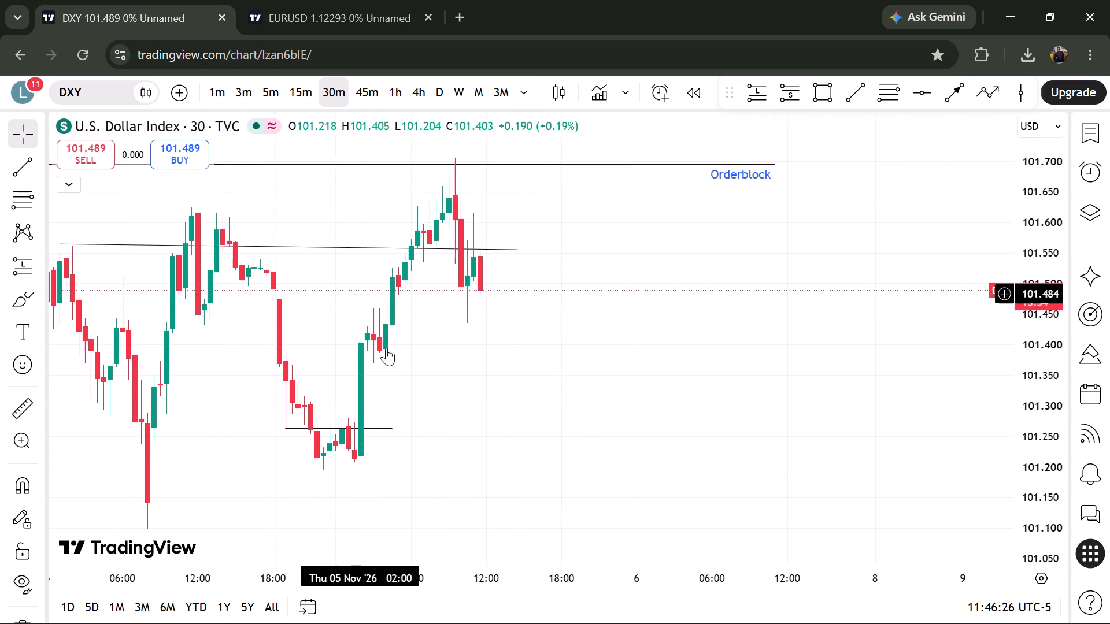
scroll(386, 348, down, 4)
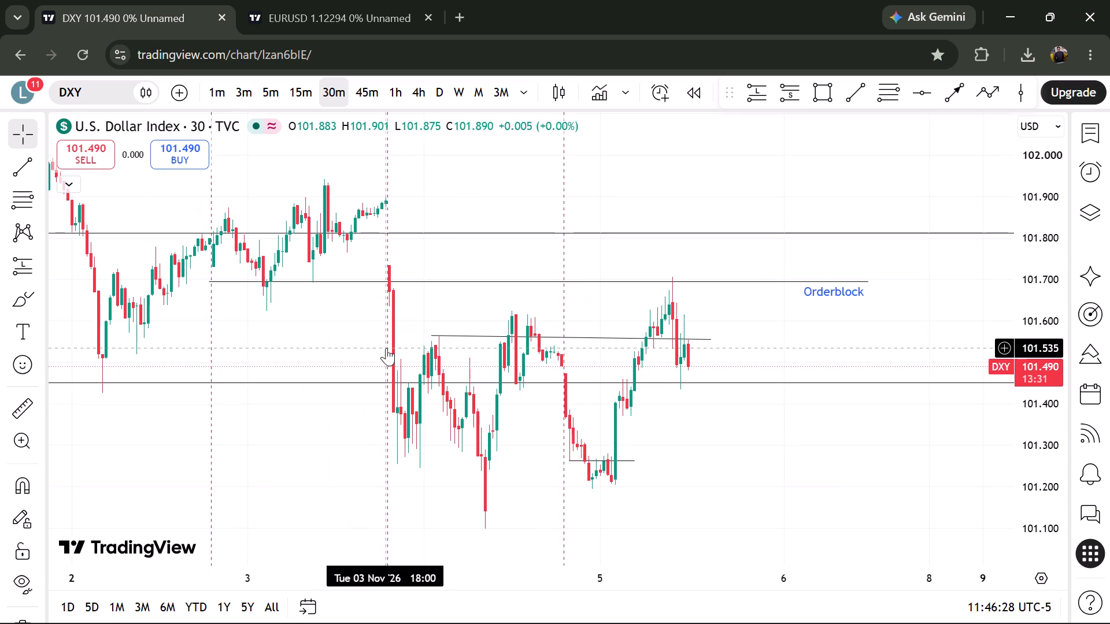
scroll(386, 348, up, 1)
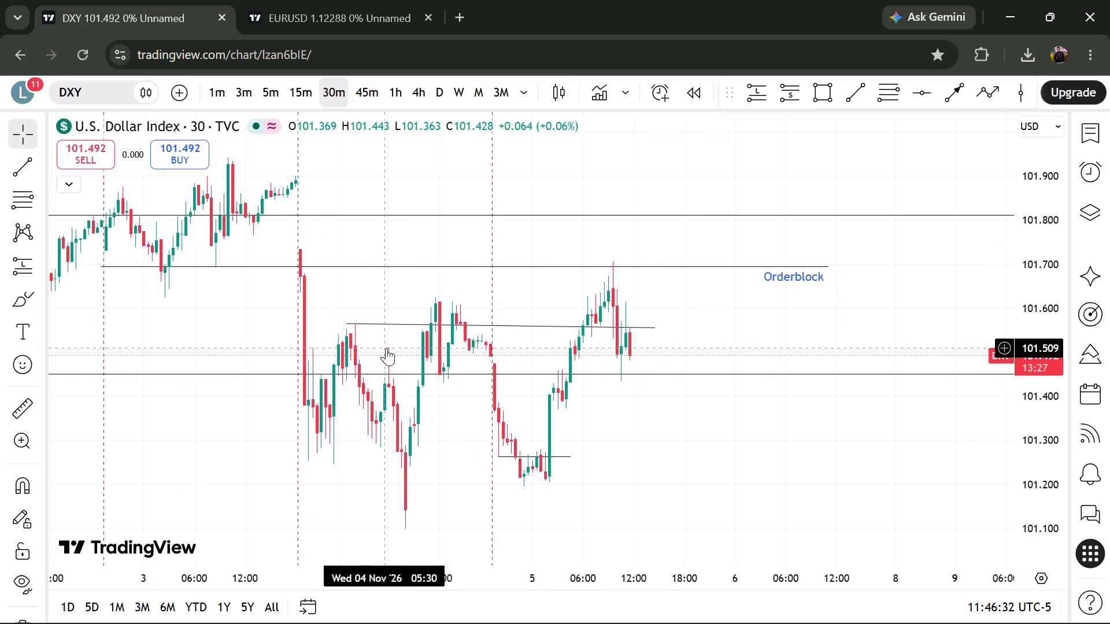
click(848, 98)
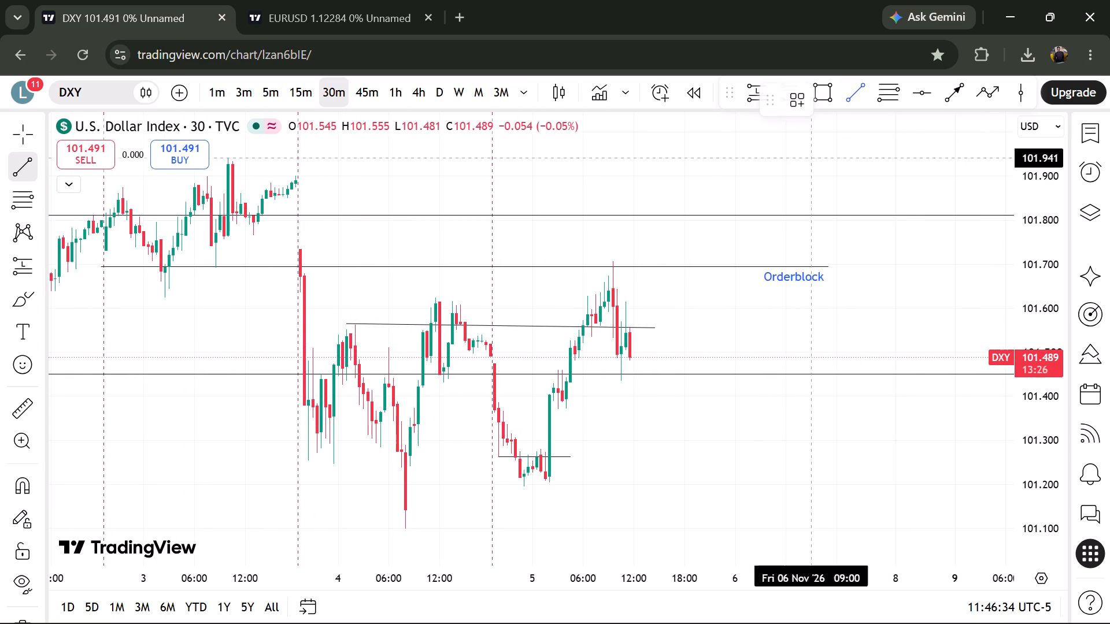
drag(710, 302, 630, 317)
shift+click(630, 317)
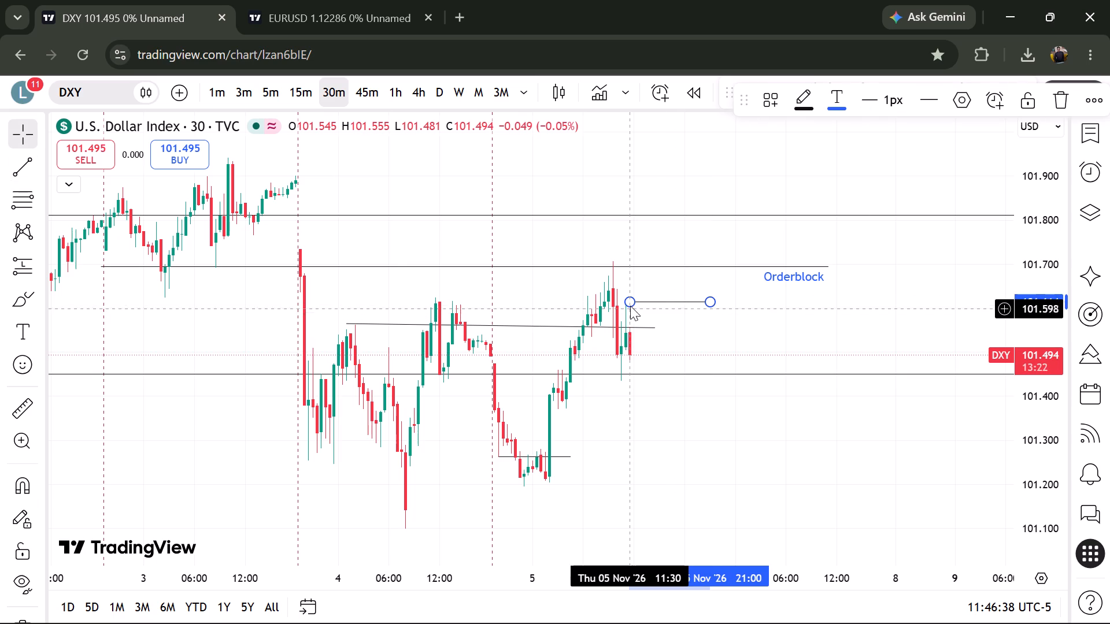
drag(630, 300, 624, 300)
shift+click(624, 300)
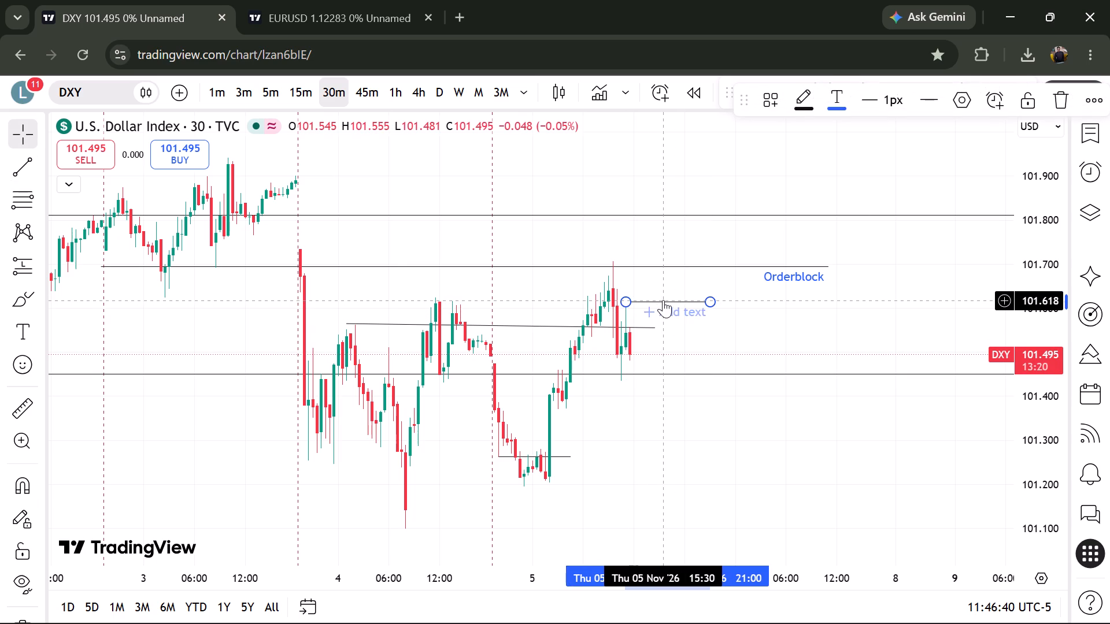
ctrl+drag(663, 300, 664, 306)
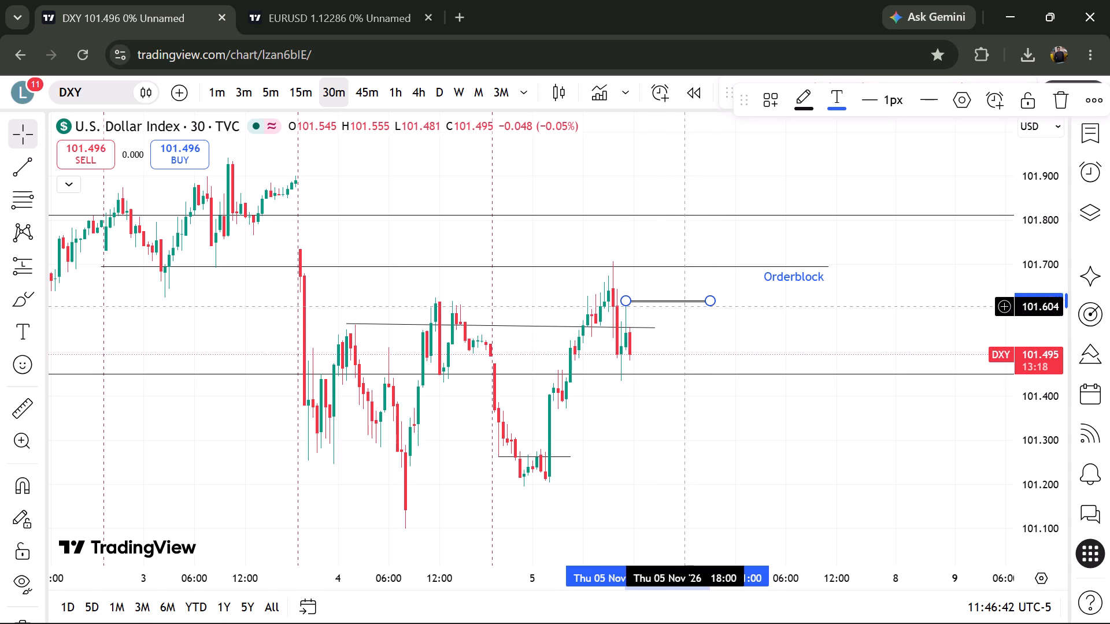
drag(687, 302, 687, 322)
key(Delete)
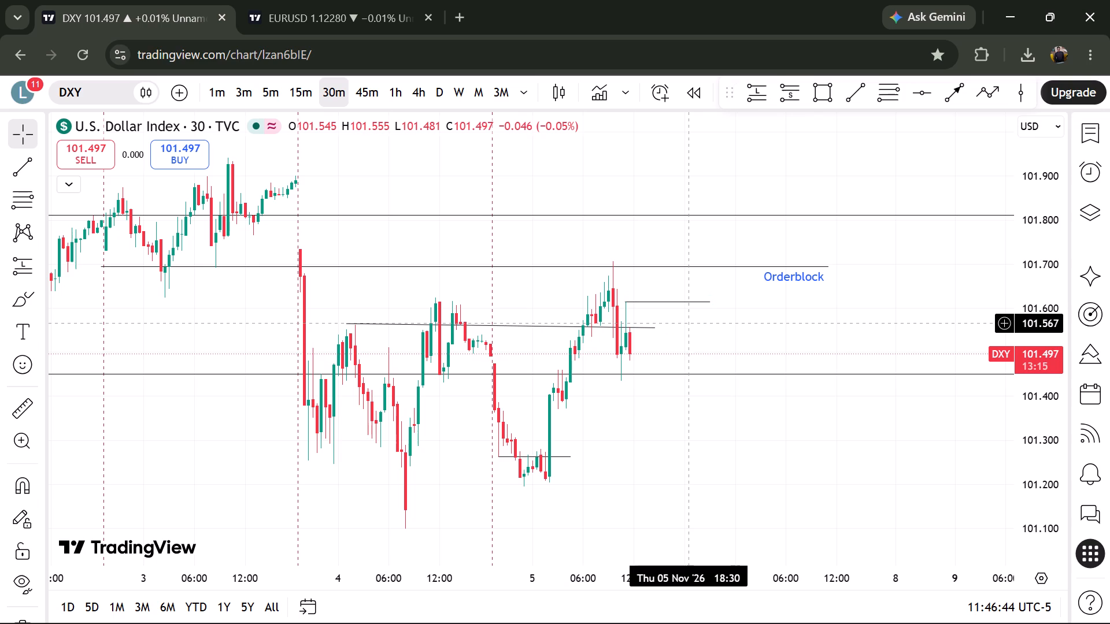
Create a DXY price alert for crossing 101.441, triggered once only.
key(alt+a)
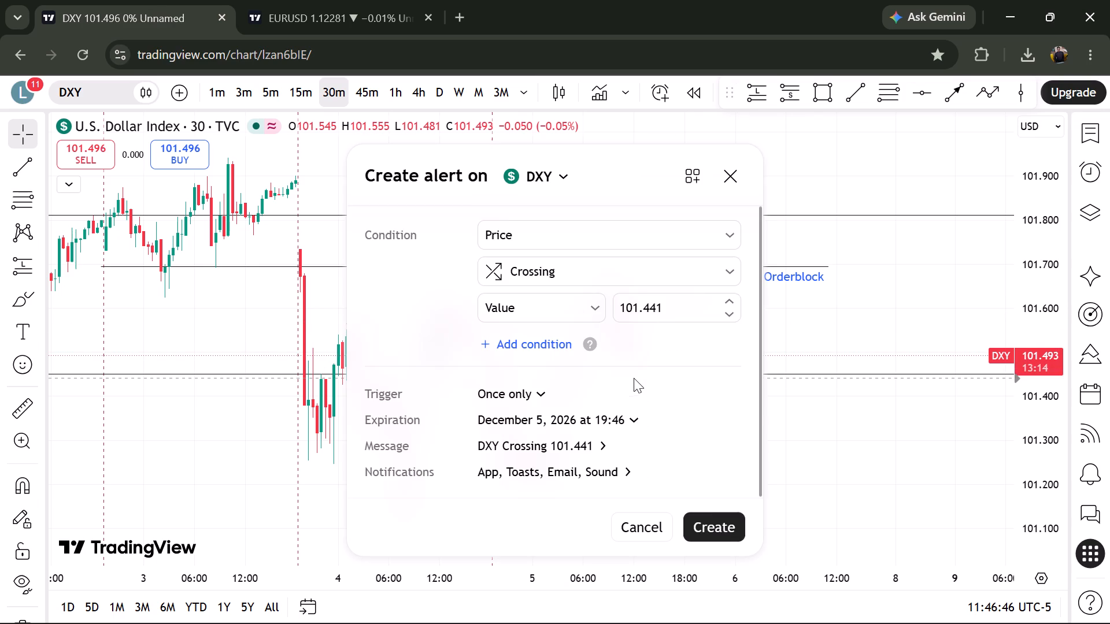
click(716, 524)
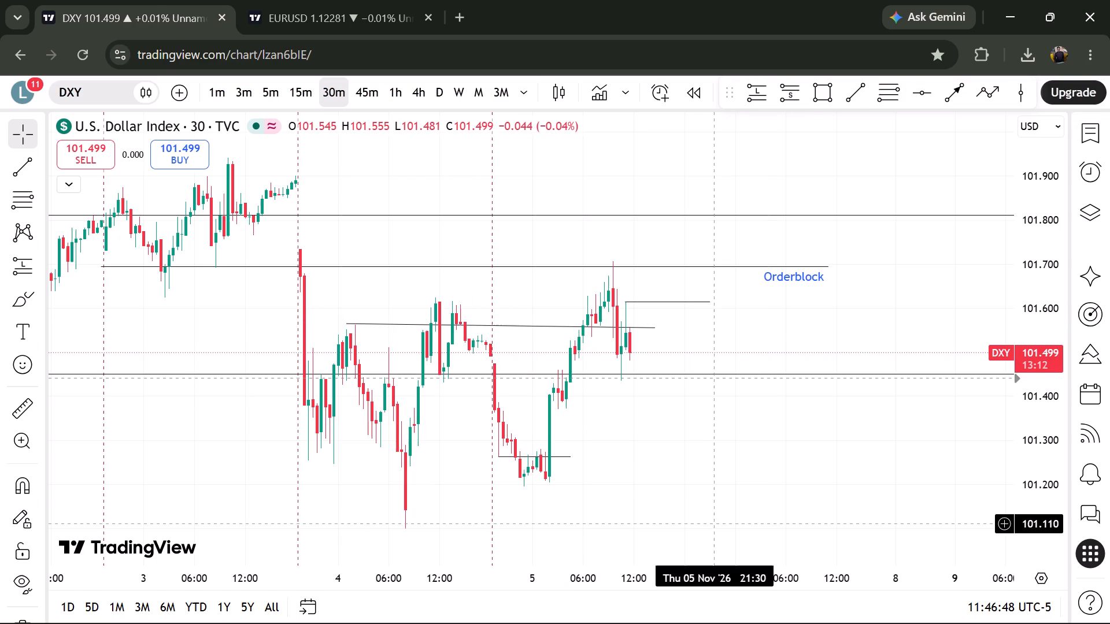
Switch to the EURUSD chart and create a price alert at its level line near 1.1240.
click(327, 24)
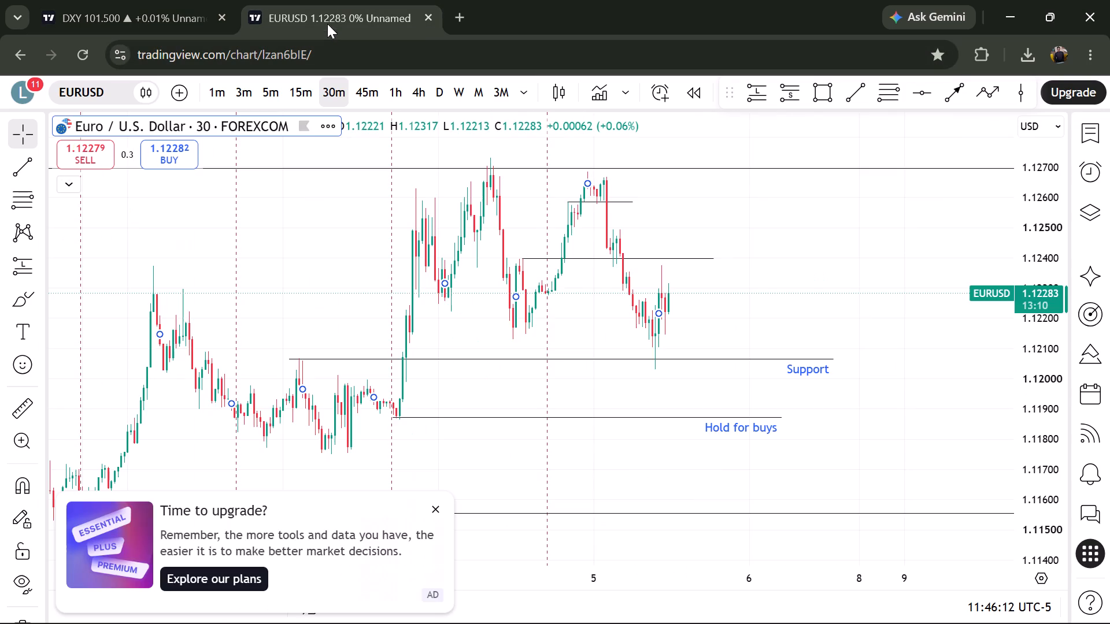
scroll(515, 334, up, 3)
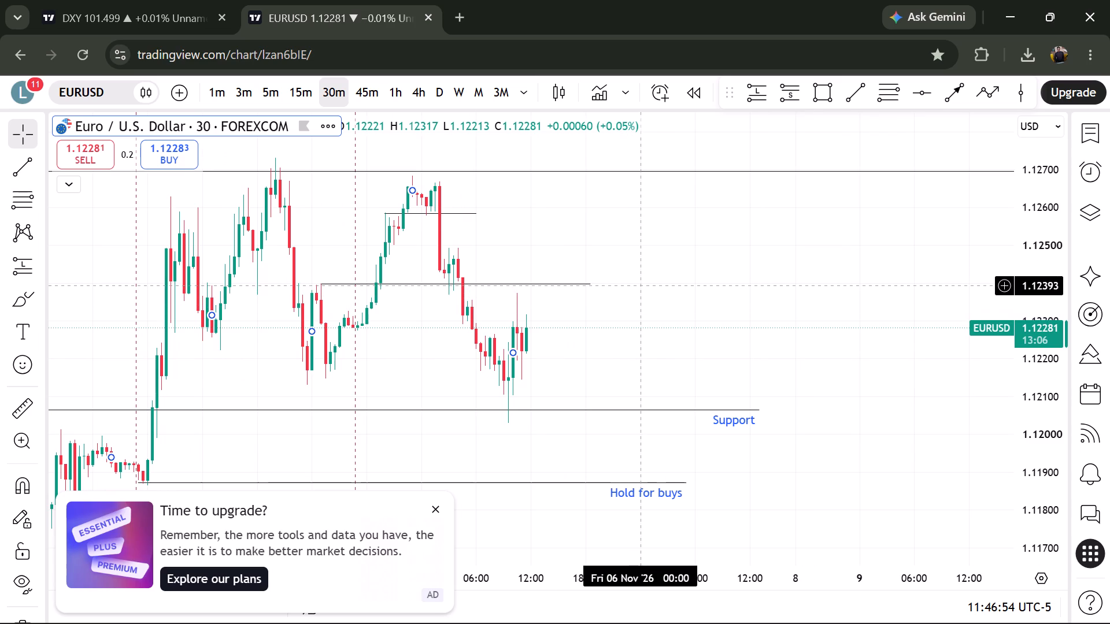
key(alt+a)
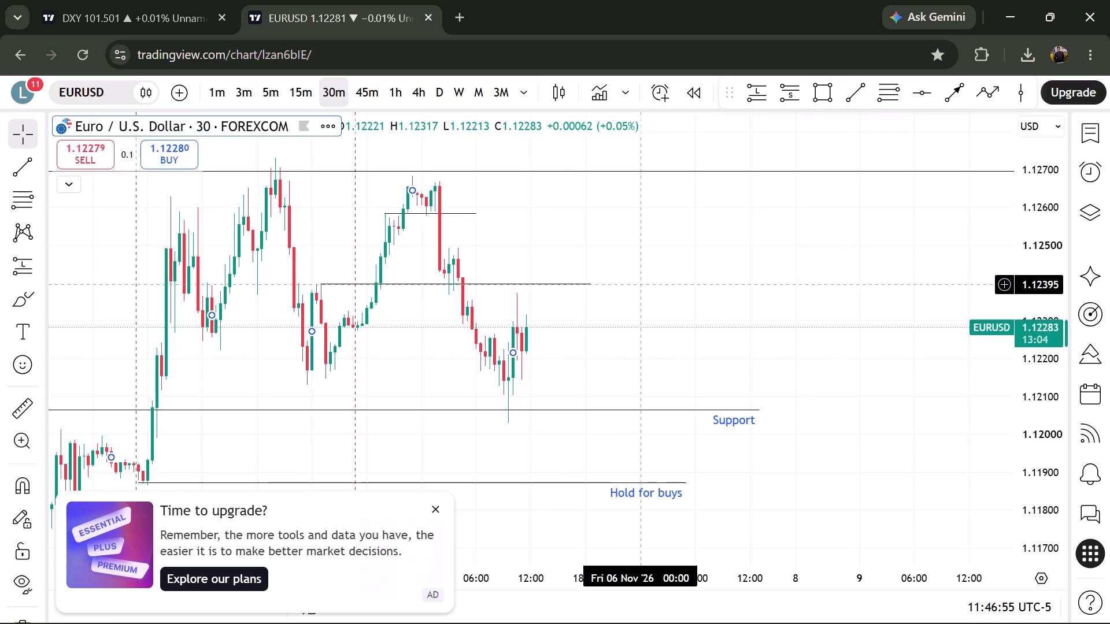
click(705, 525)
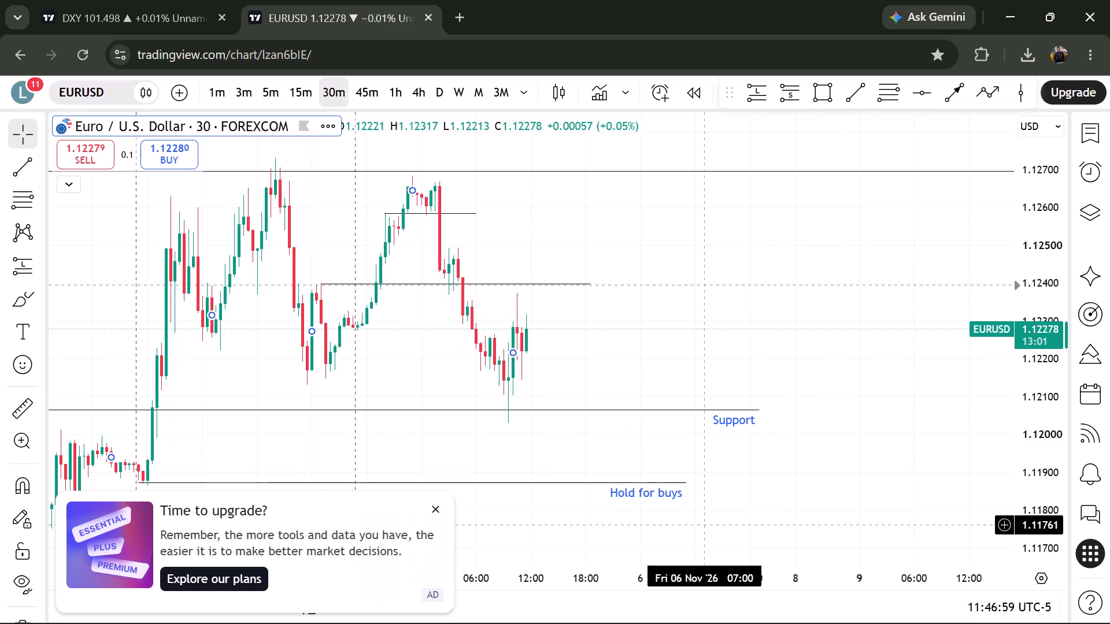
Switch to Investing.com's United States 10-Year yield chart, expand it to full view and display it as candlesticks.
click(788, 598)
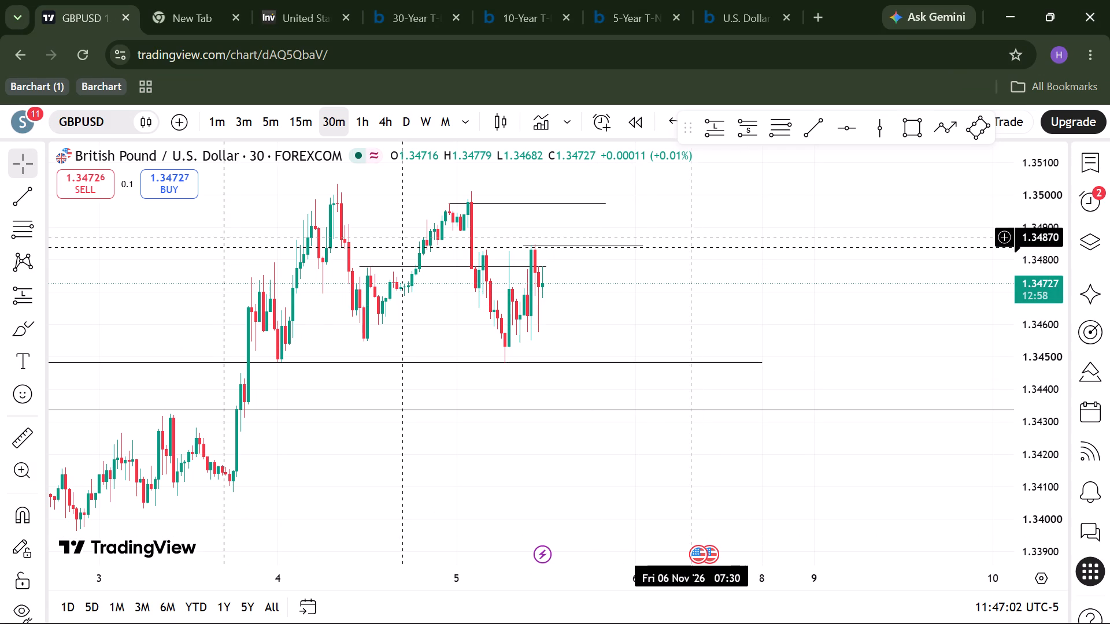
click(284, 17)
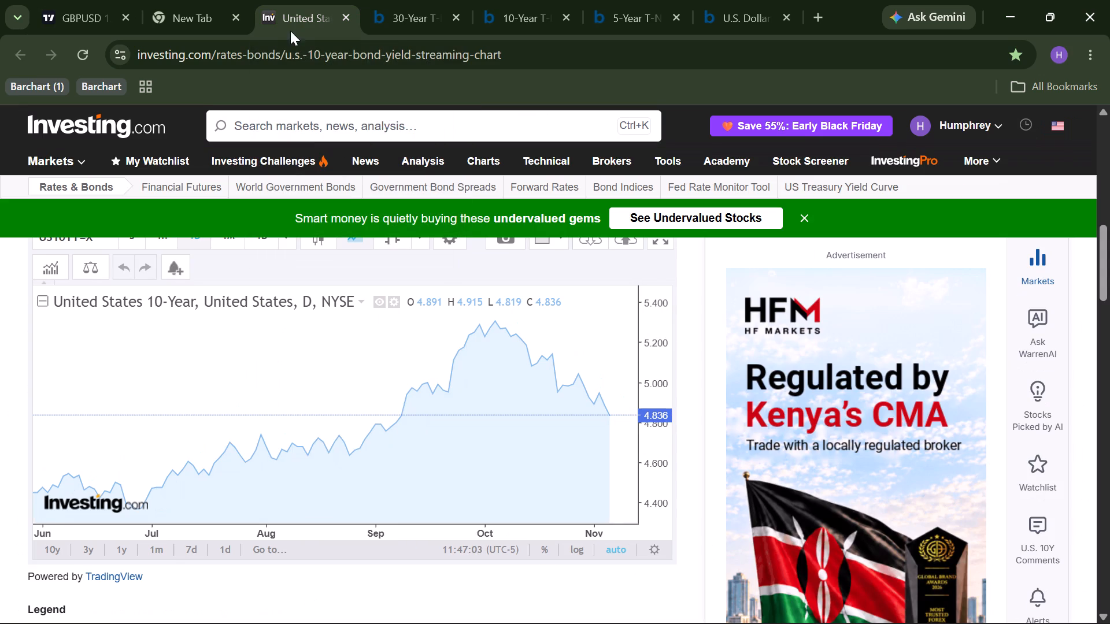
scroll(619, 352, up, 1)
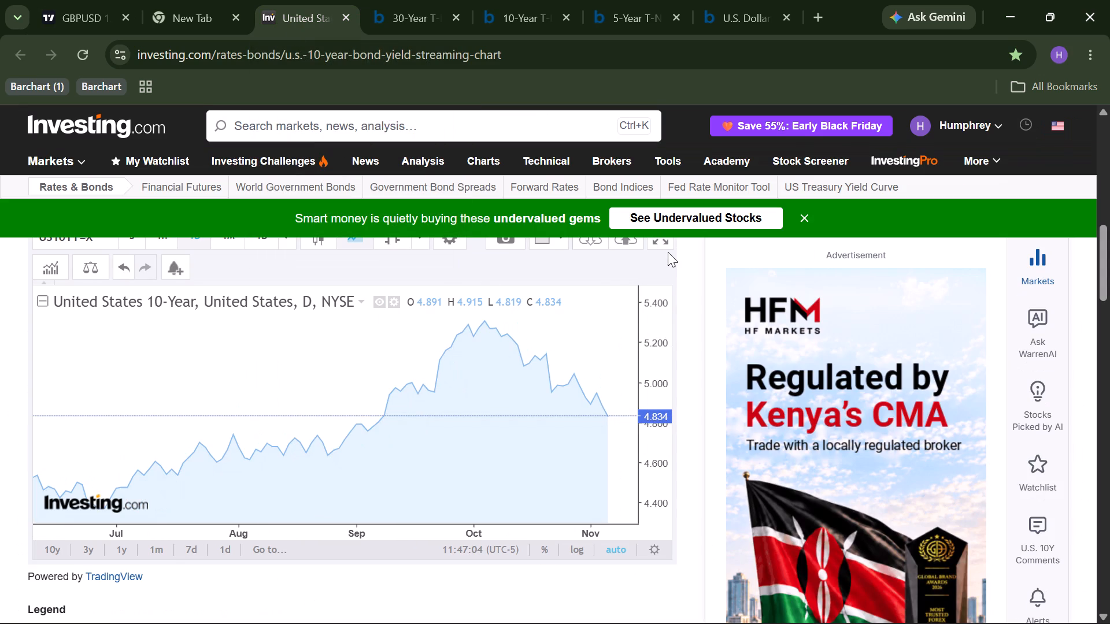
click(660, 240)
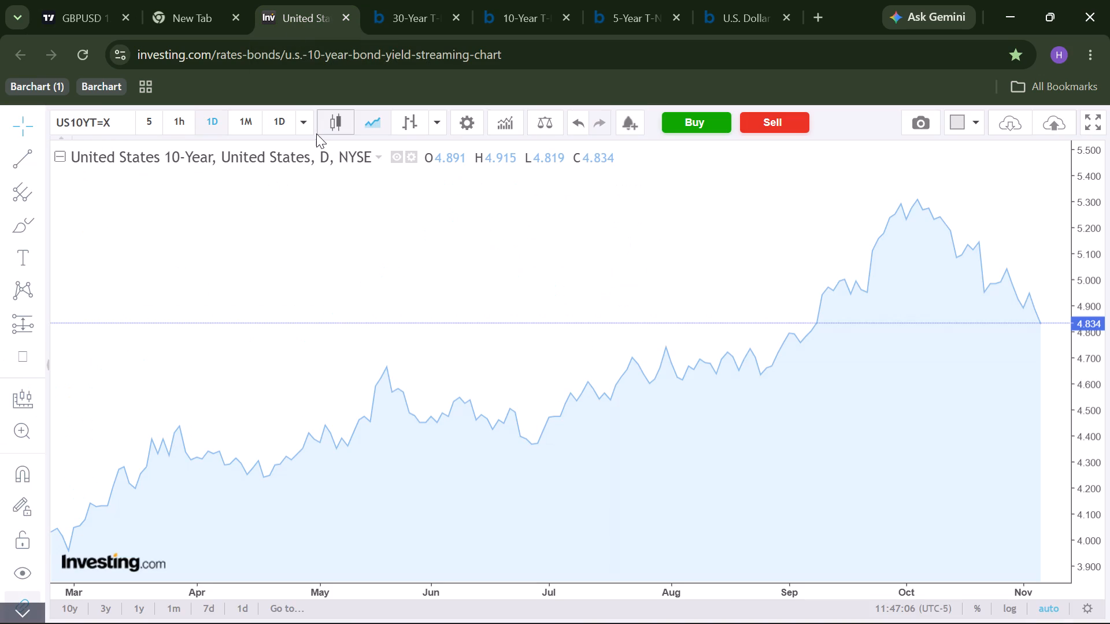
click(338, 124)
scroll(414, 347, left, 4)
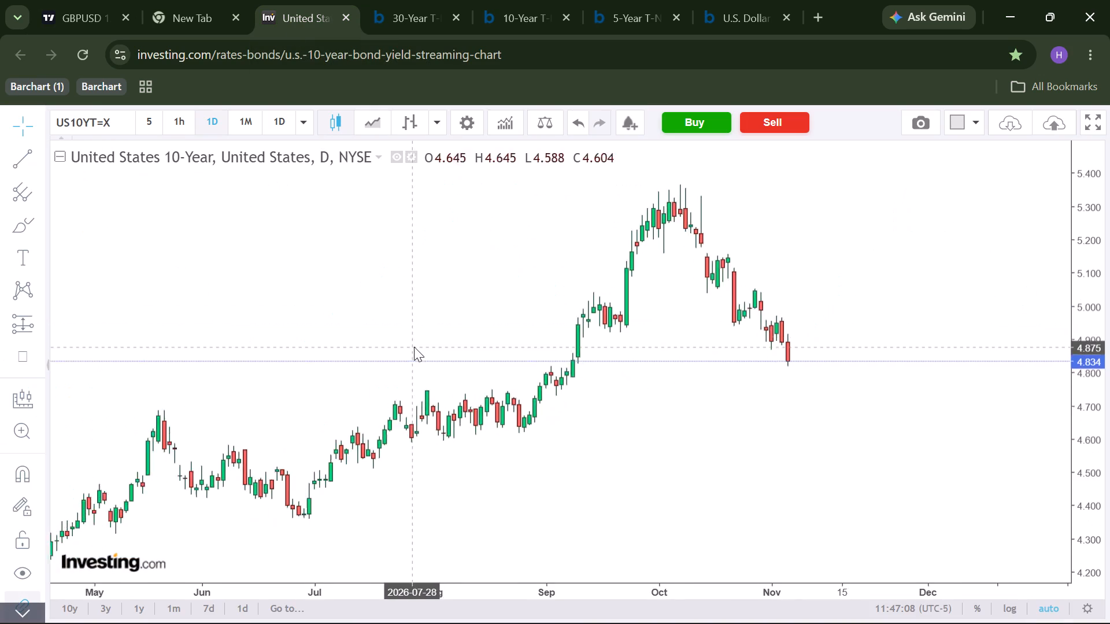
scroll(414, 347, left, 3)
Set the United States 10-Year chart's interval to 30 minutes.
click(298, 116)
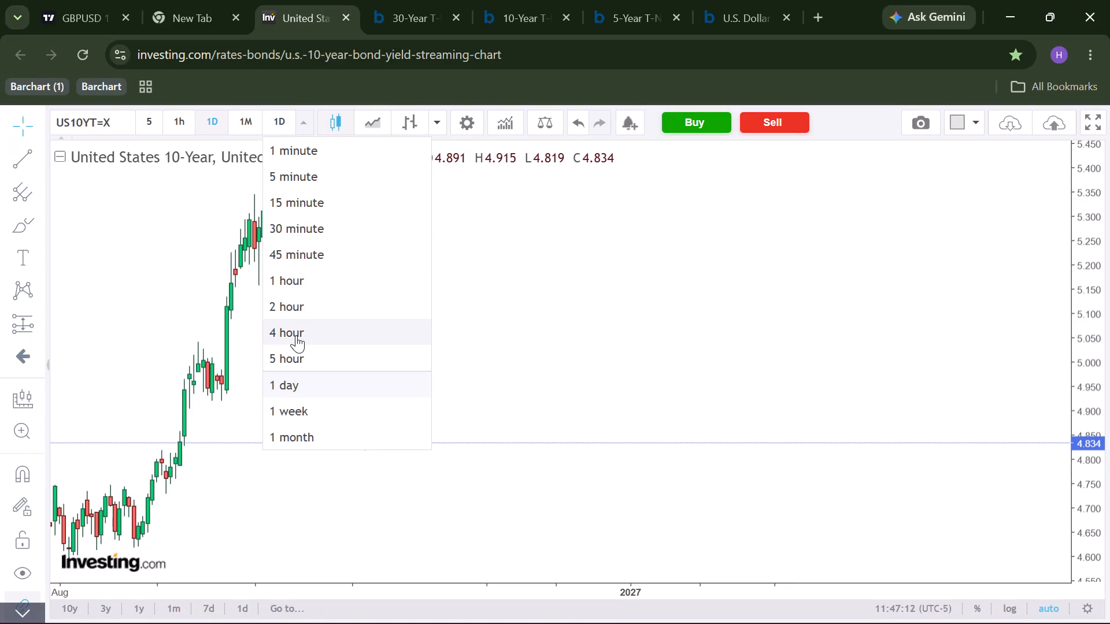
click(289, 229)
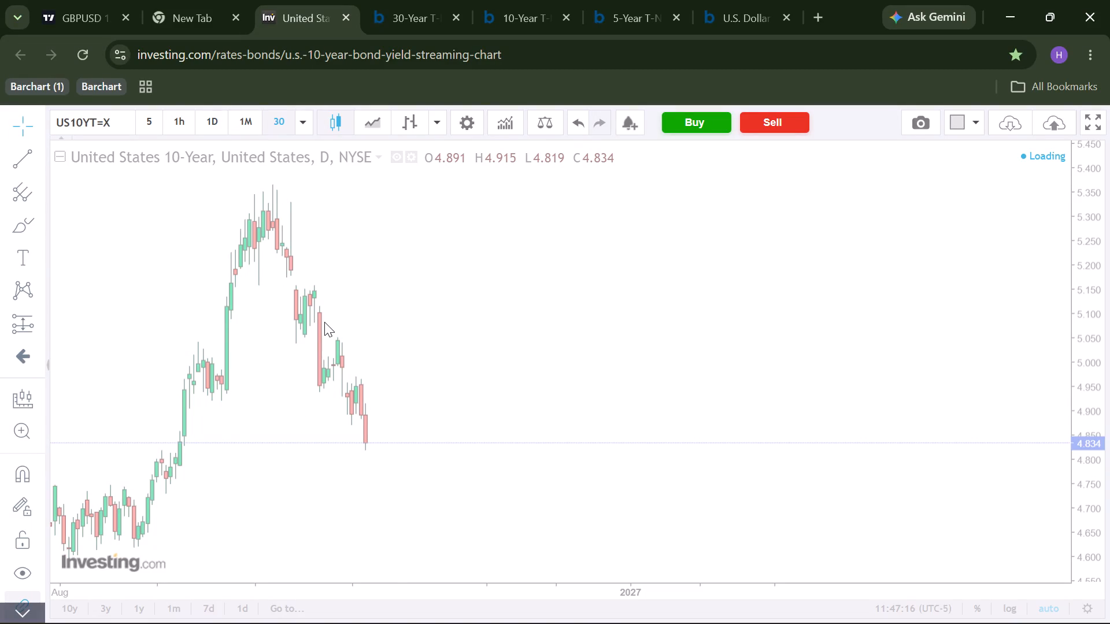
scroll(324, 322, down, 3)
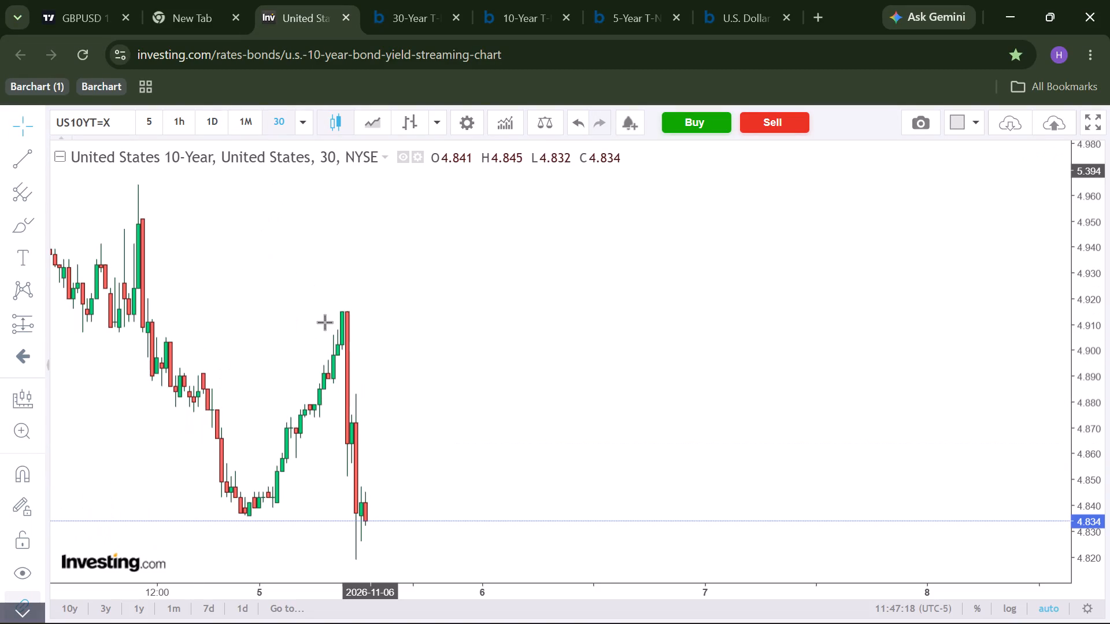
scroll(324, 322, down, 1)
Hide the marks on bars on the United States 10-Year chart.
right_click(635, 414)
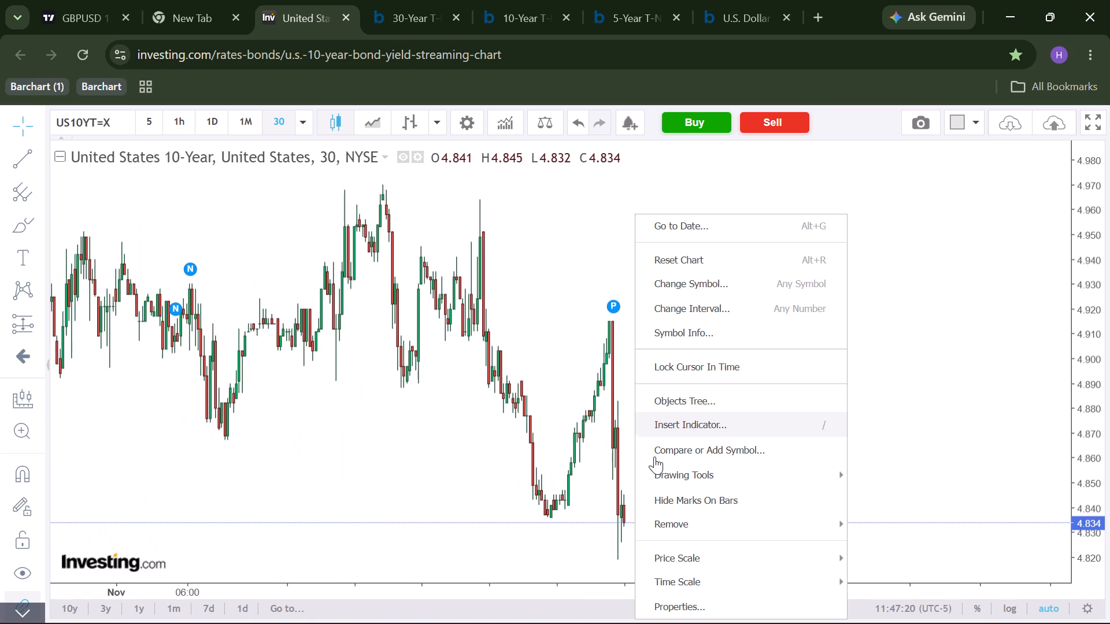
click(788, 497)
scroll(468, 430, up, 2)
scroll(468, 430, down, 2)
scroll(788, 497, down, 3)
scroll(468, 430, left, 1)
scroll(468, 430, down, 2)
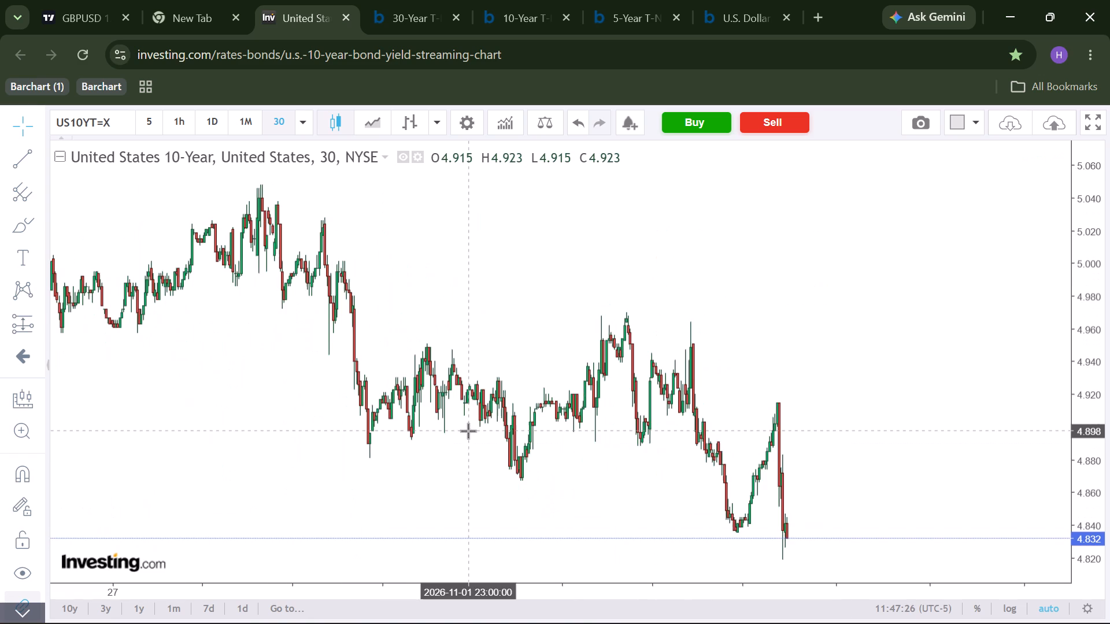
Set the United States 10-Year chart's interval to 1 hour and frame the recent swings down to the latest candle.
click(182, 135)
click(182, 133)
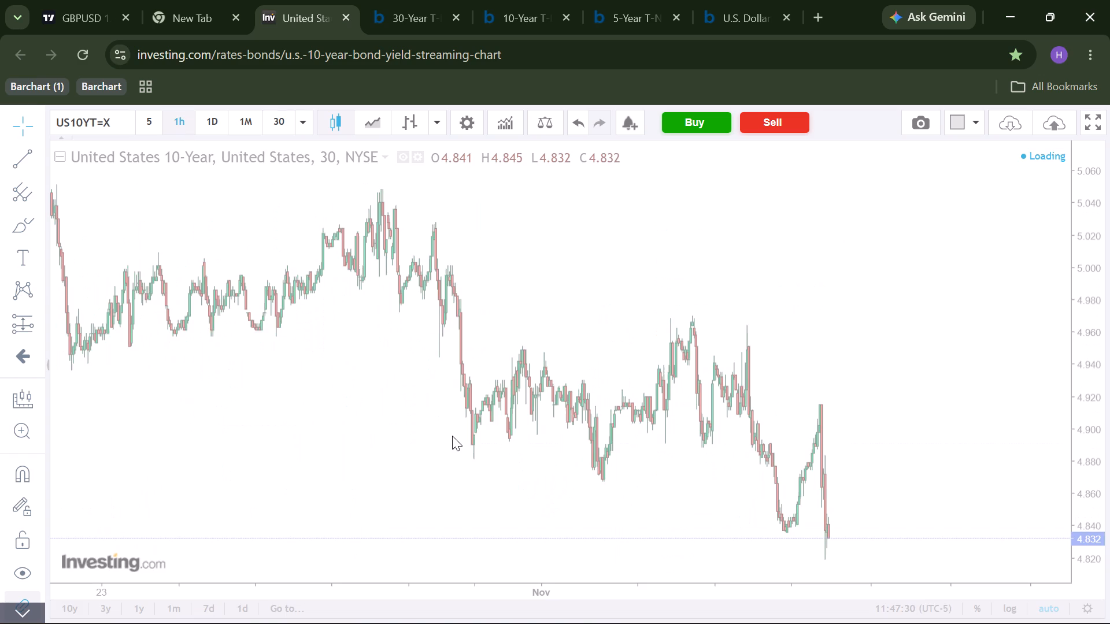
scroll(728, 502, up, 1)
scroll(728, 502, down, 1)
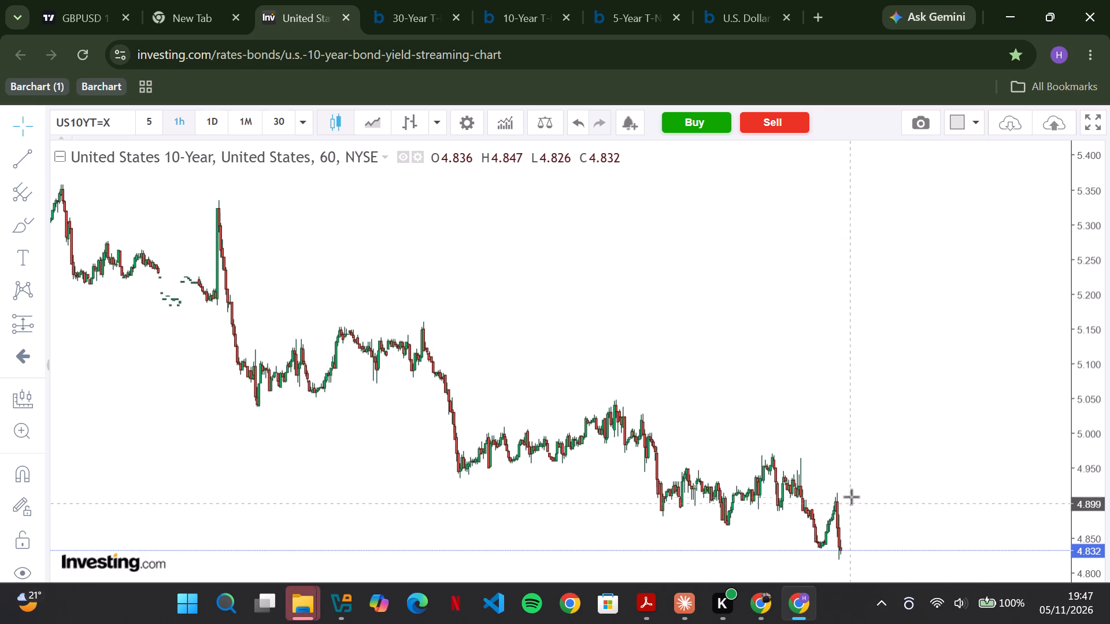
scroll(841, 493, up, 4)
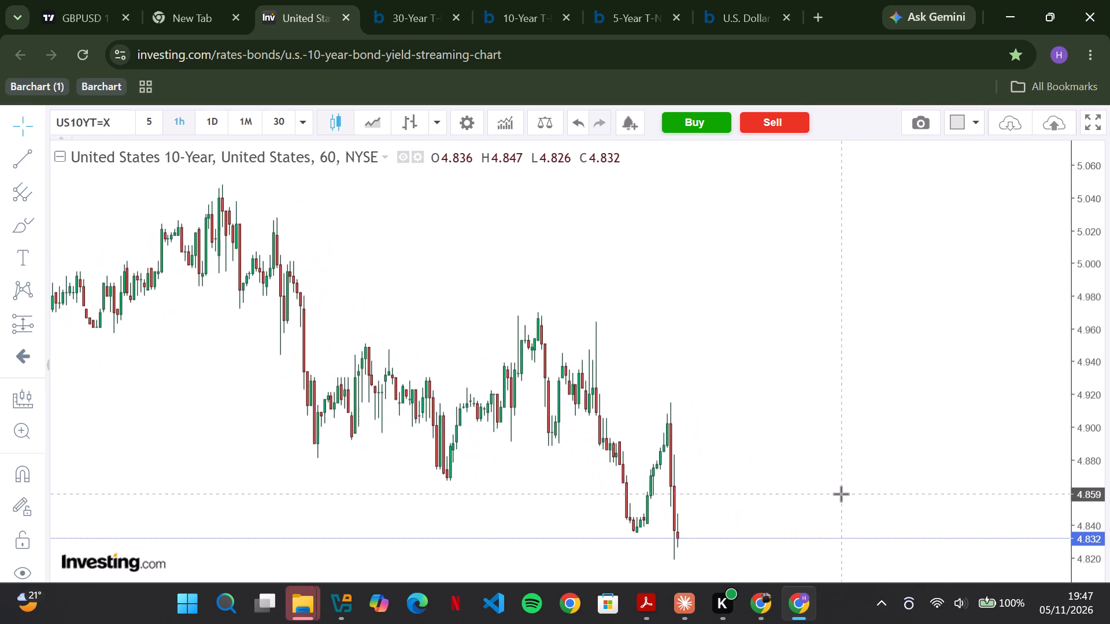
scroll(841, 493, up, 1)
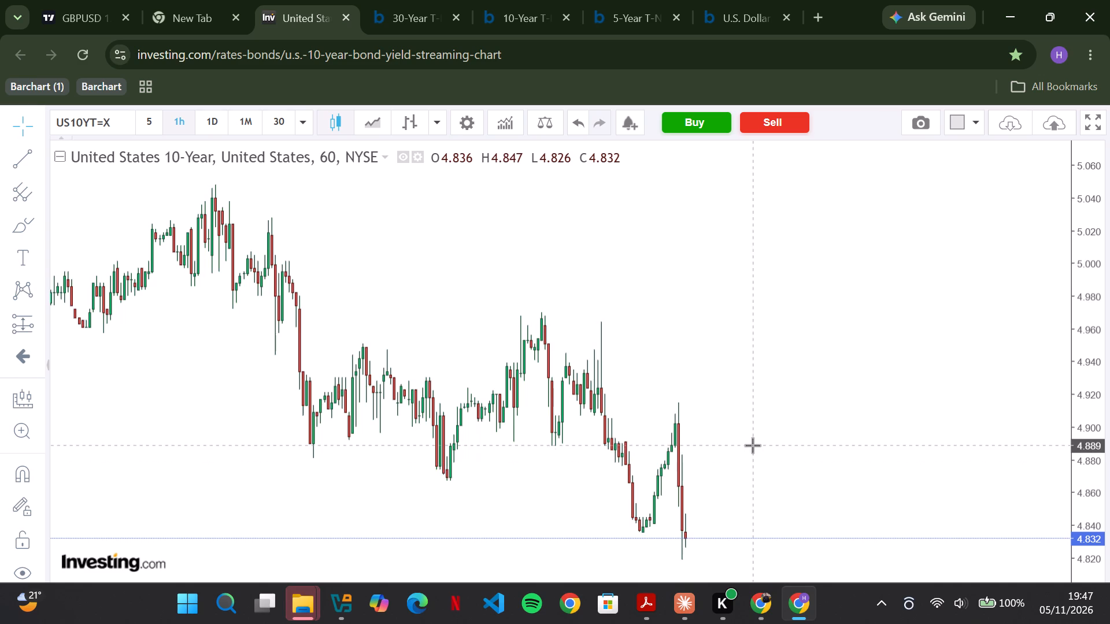
scroll(752, 445, down, 1)
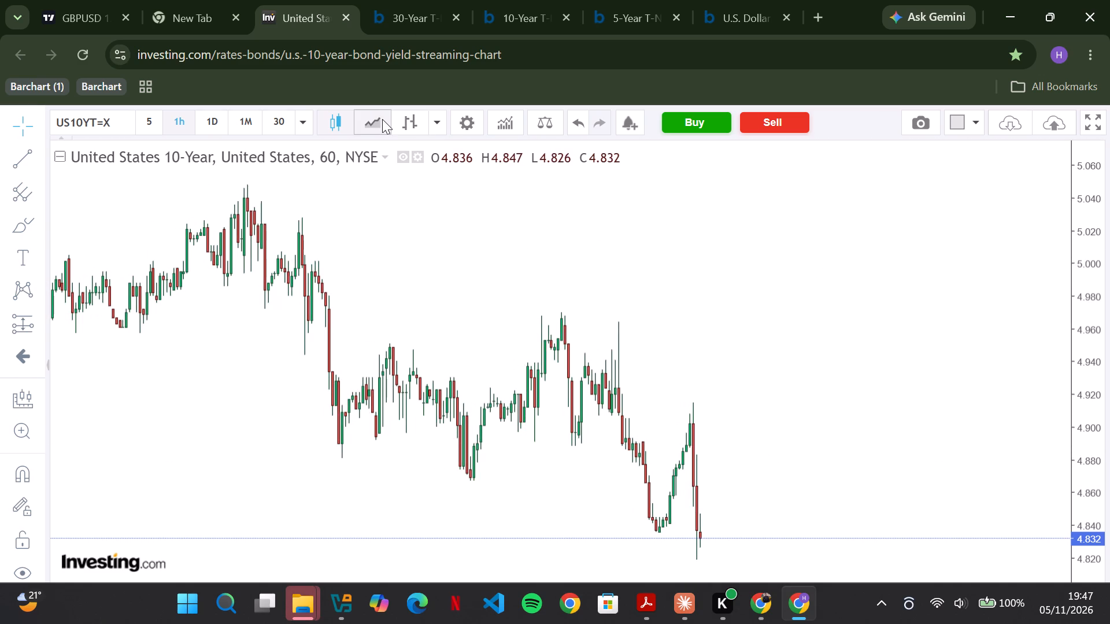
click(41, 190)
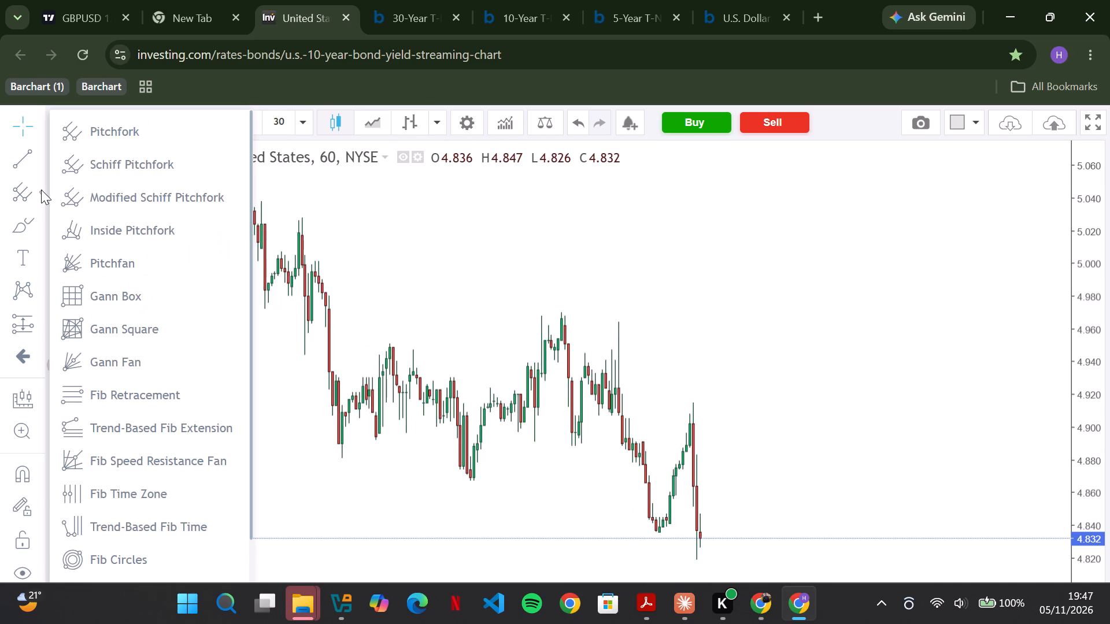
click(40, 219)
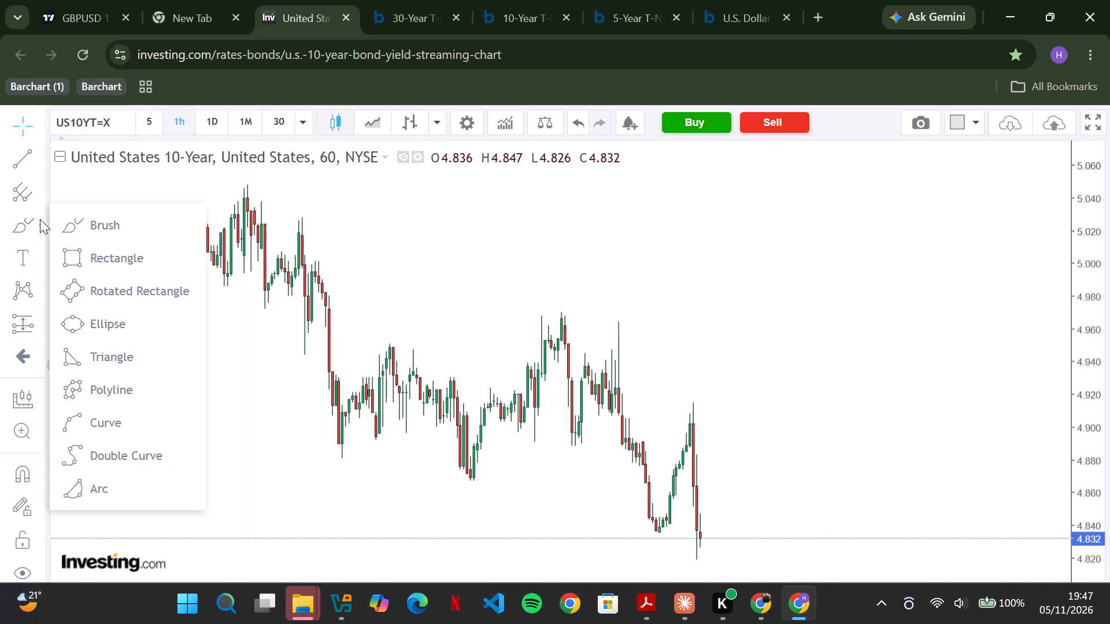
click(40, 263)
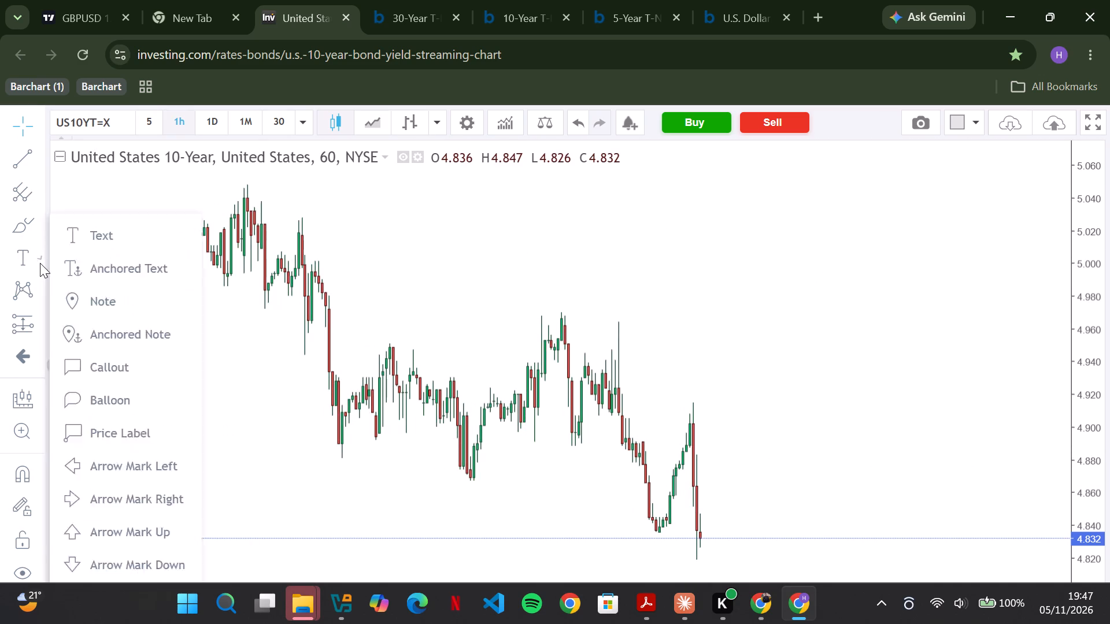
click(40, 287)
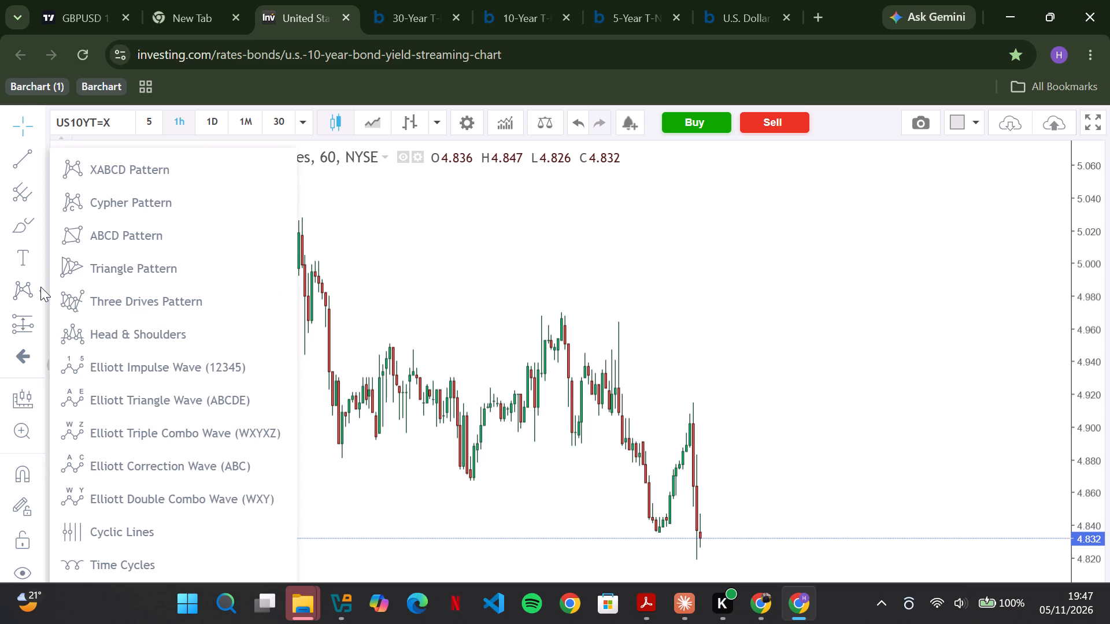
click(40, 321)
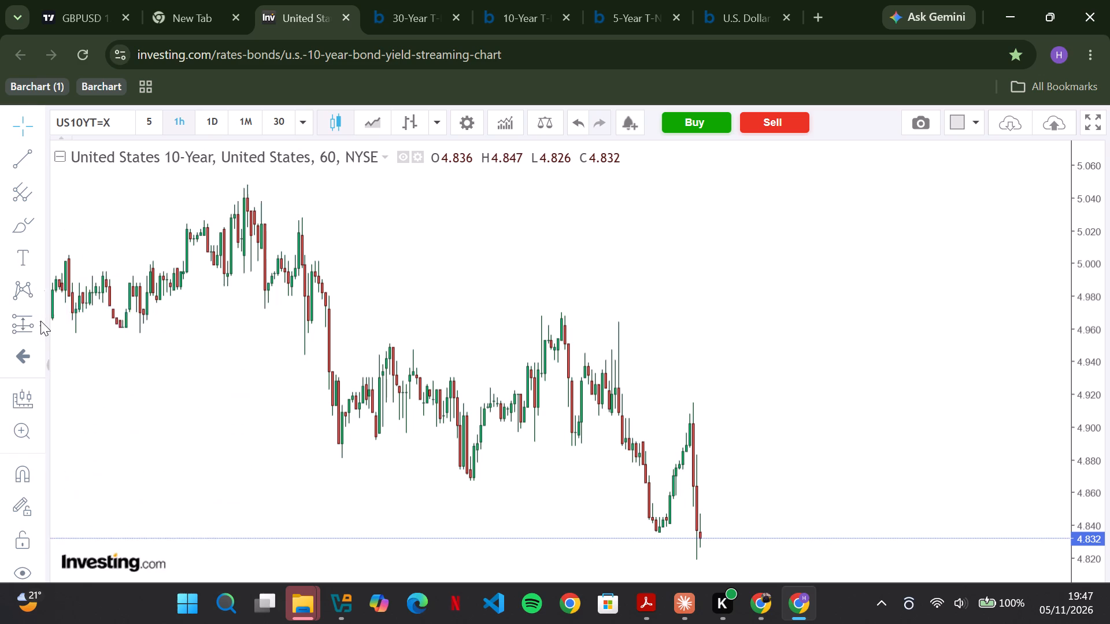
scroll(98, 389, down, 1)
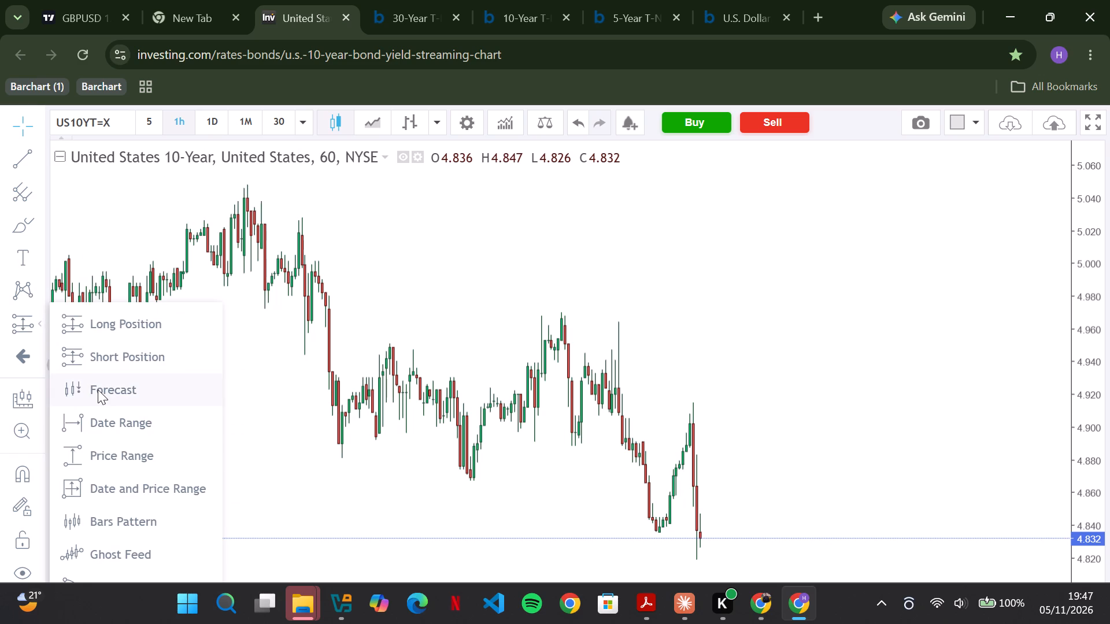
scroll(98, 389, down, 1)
Draw a Fib Retracement on the 10-Year yield's latest down leg, from the high at 4.915 to the low at 4.819.
click(38, 190)
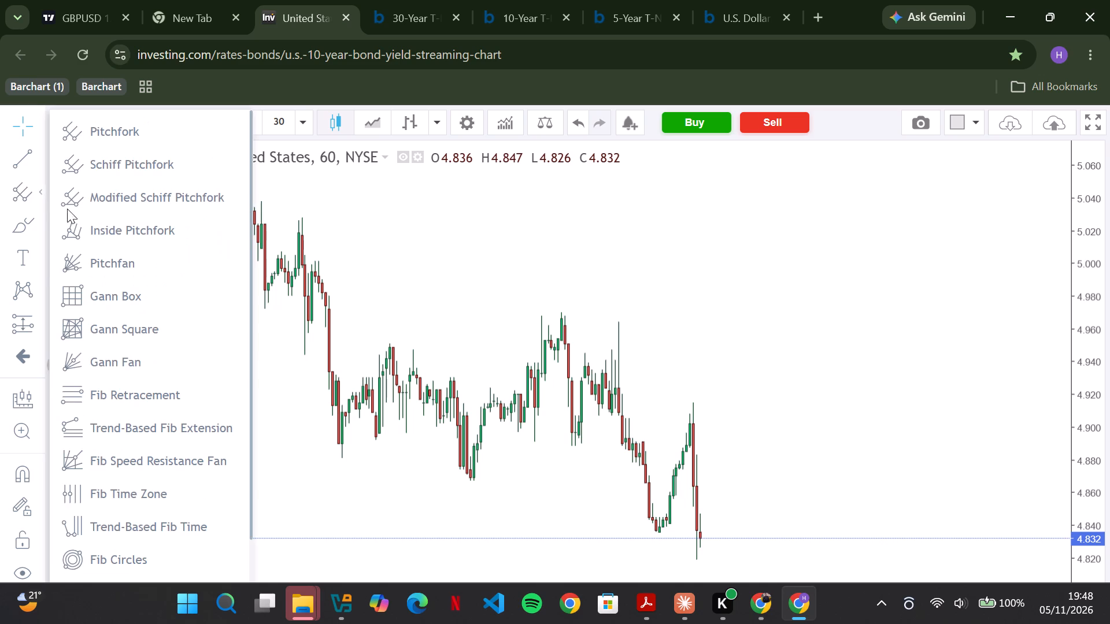
scroll(110, 247, down, 1)
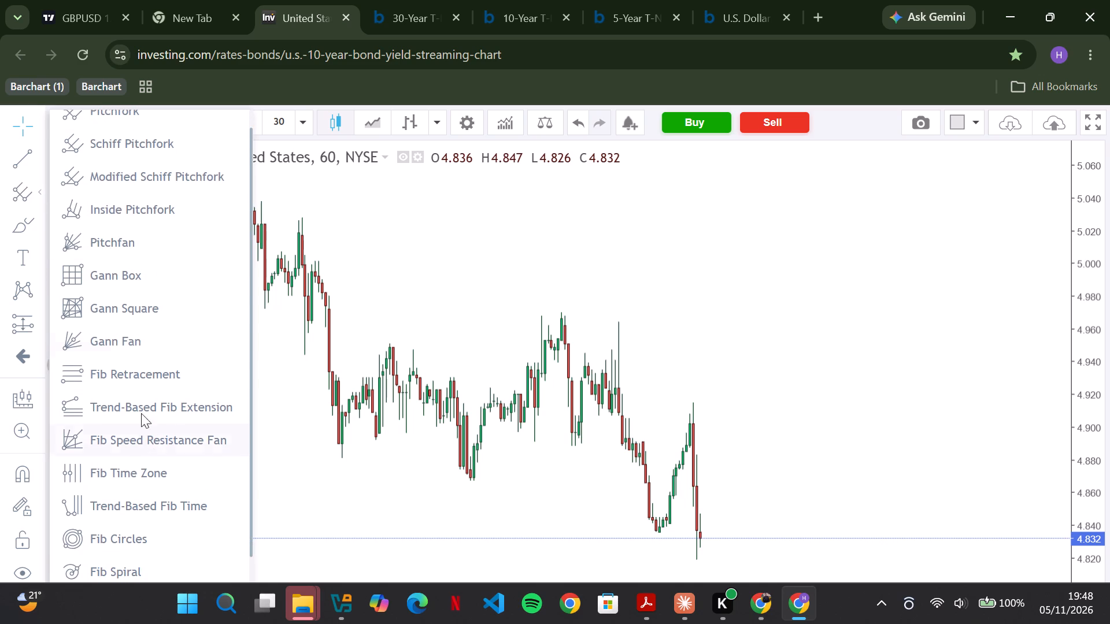
click(124, 365)
scroll(721, 492, down, 1)
scroll(721, 492, up, 3)
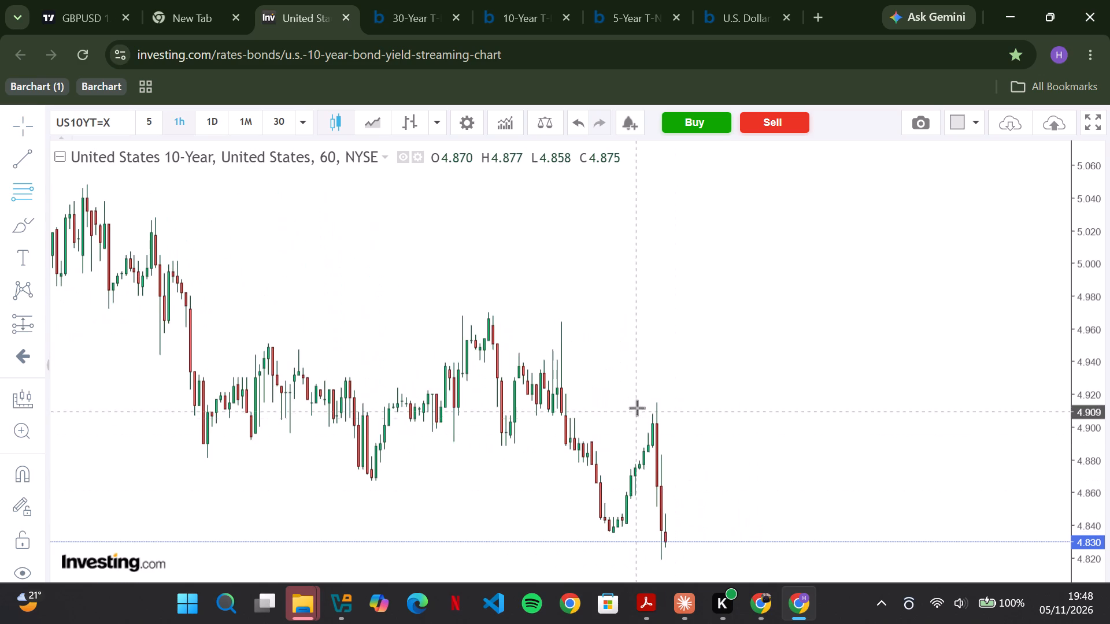
drag(639, 402, 755, 564)
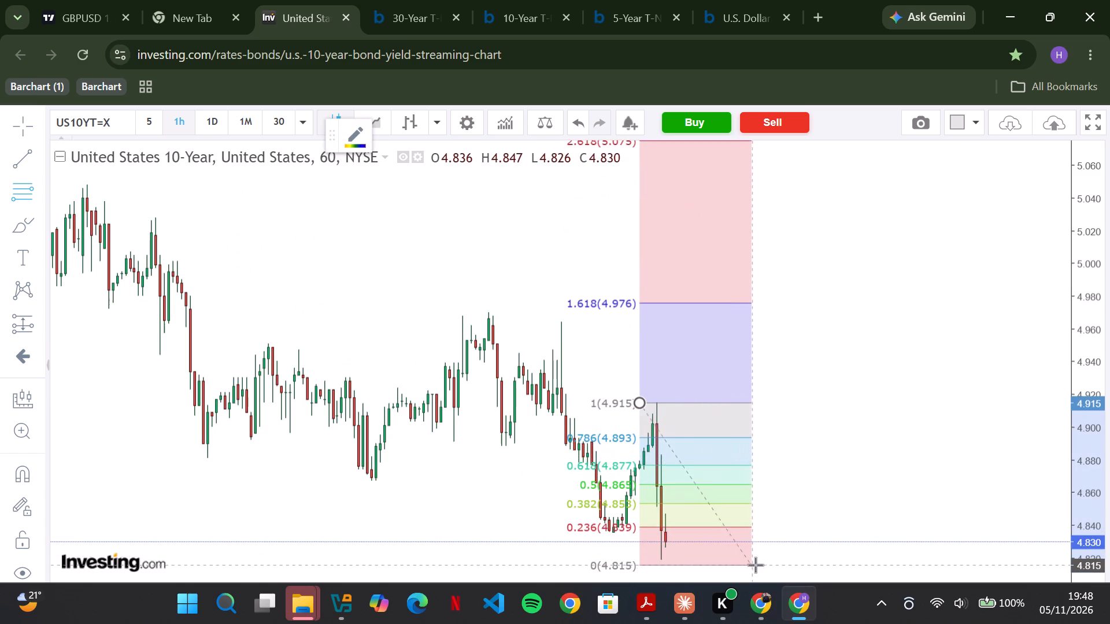
drag(755, 564, 787, 558)
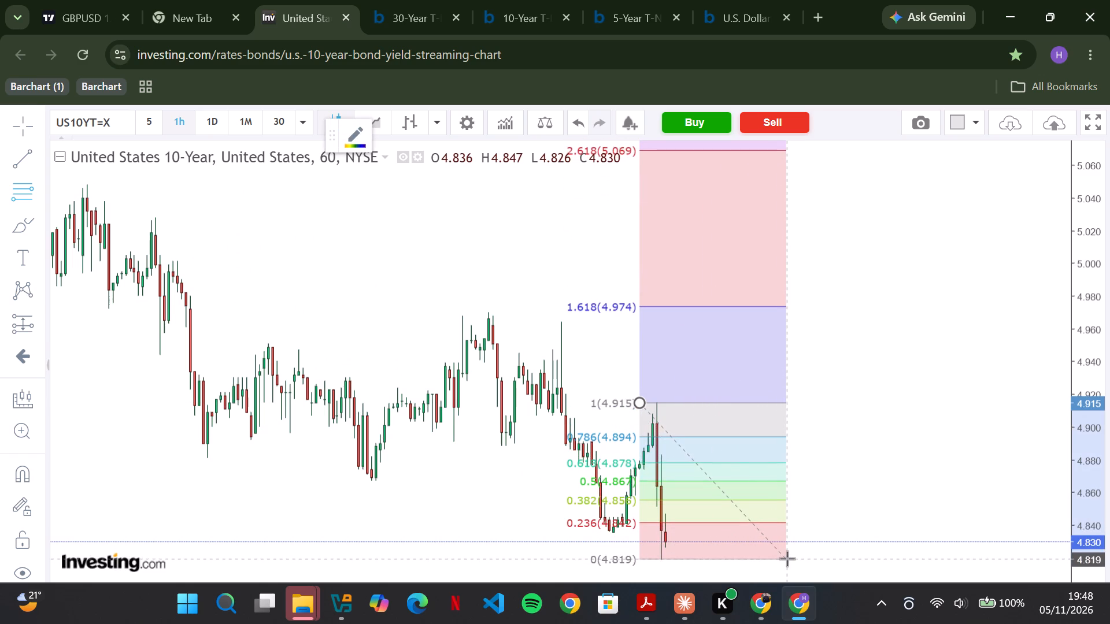
click(787, 558)
click(866, 485)
scroll(866, 485, down, 1)
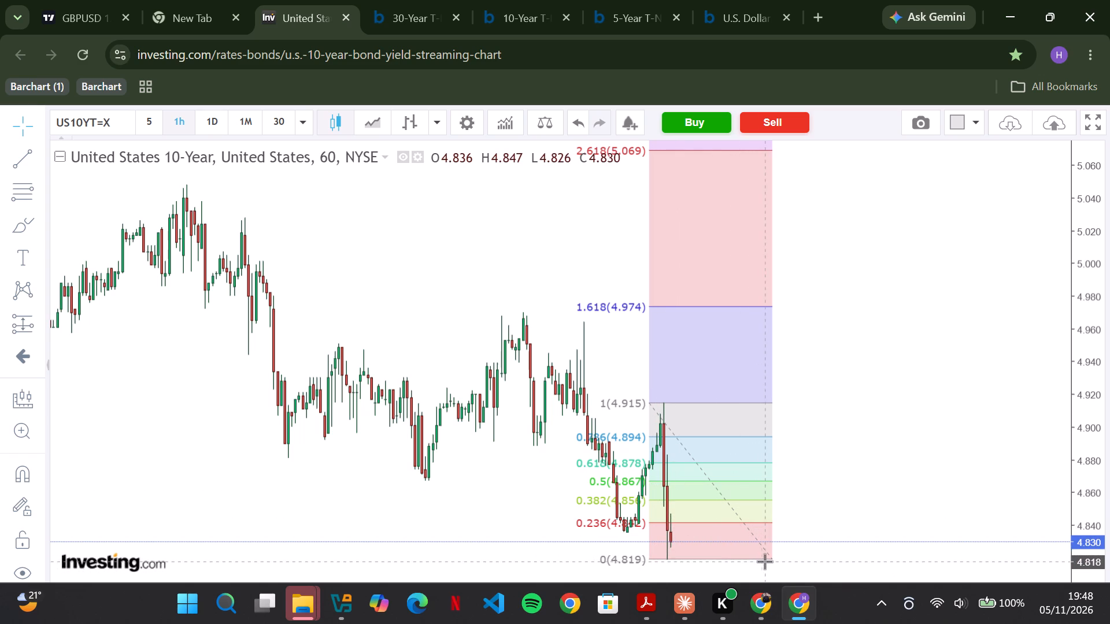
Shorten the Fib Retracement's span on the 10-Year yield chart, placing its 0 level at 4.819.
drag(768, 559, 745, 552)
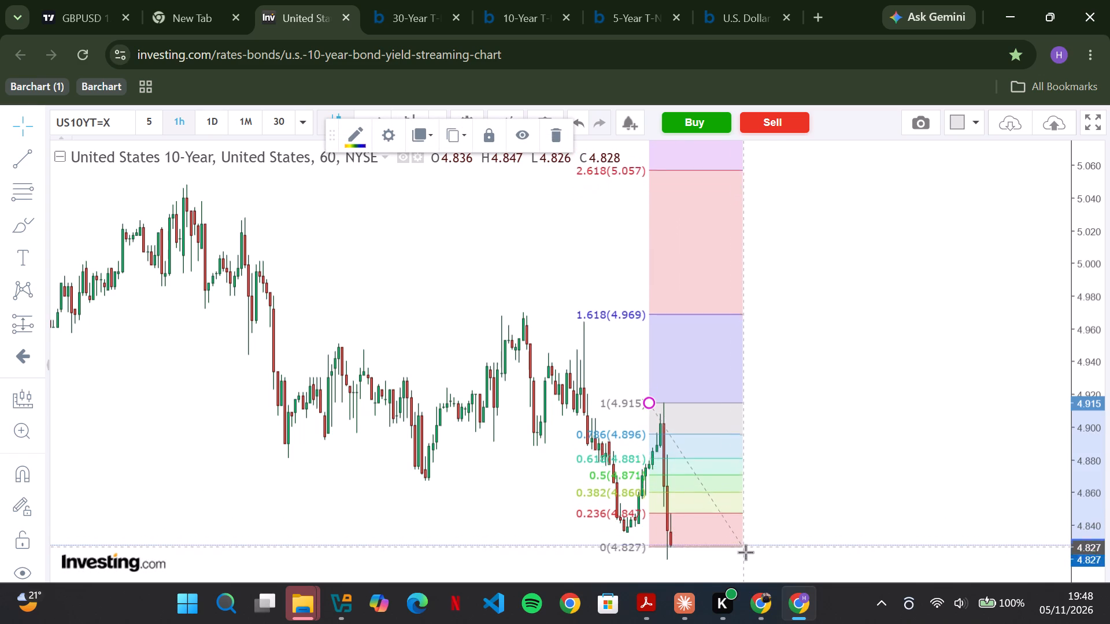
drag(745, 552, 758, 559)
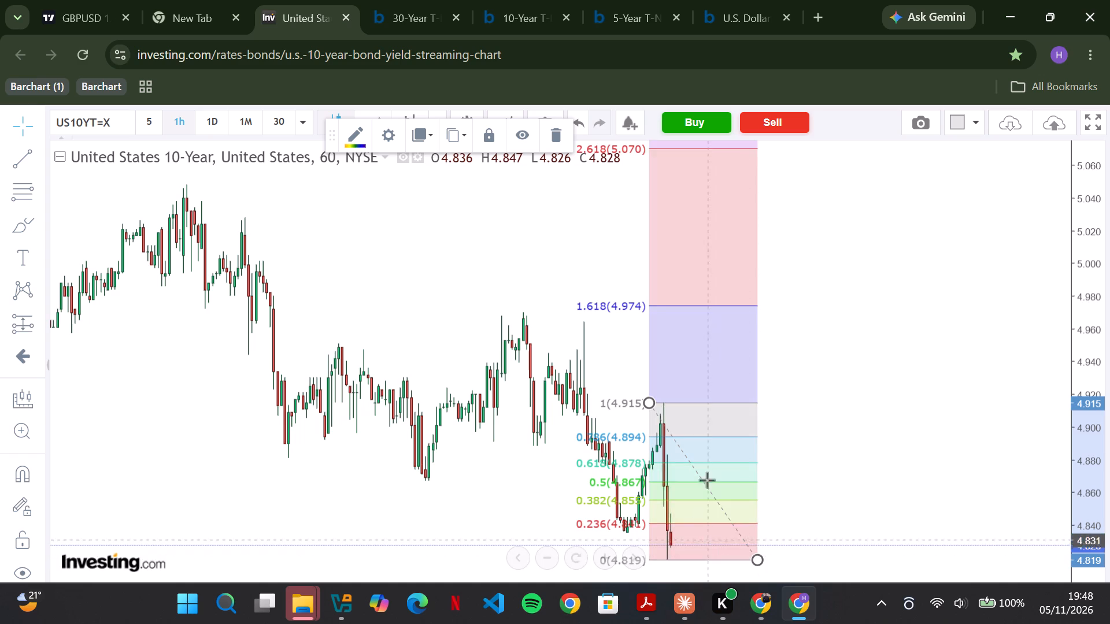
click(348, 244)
Draw a horizontal trend line at about 4.856, from beyond the latest candle back to the last up leg.
click(18, 162)
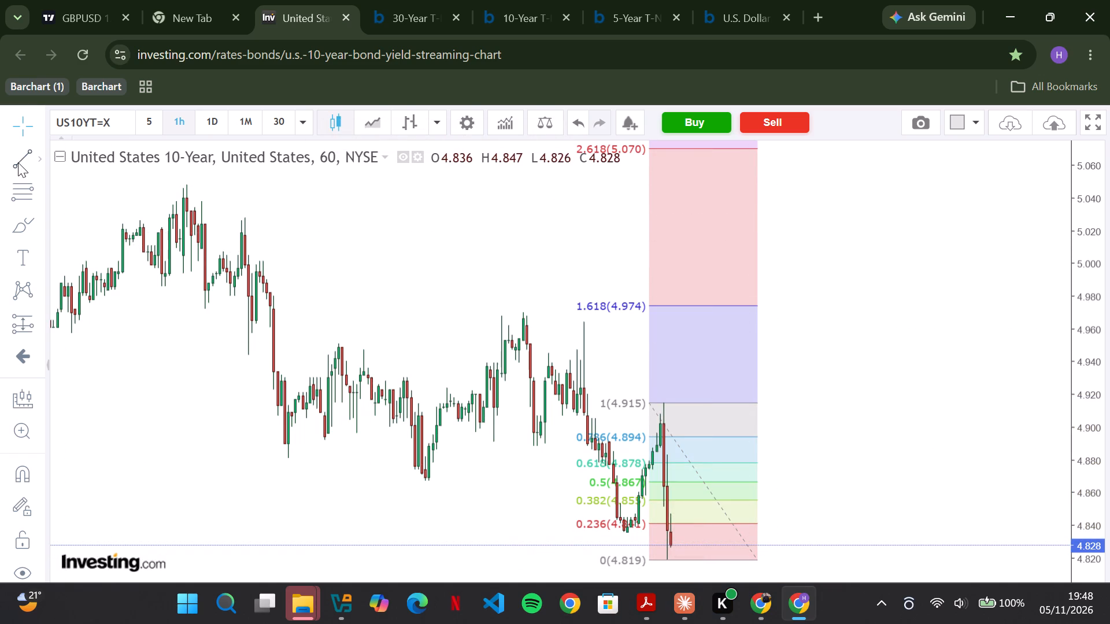
scroll(754, 519, up, 1)
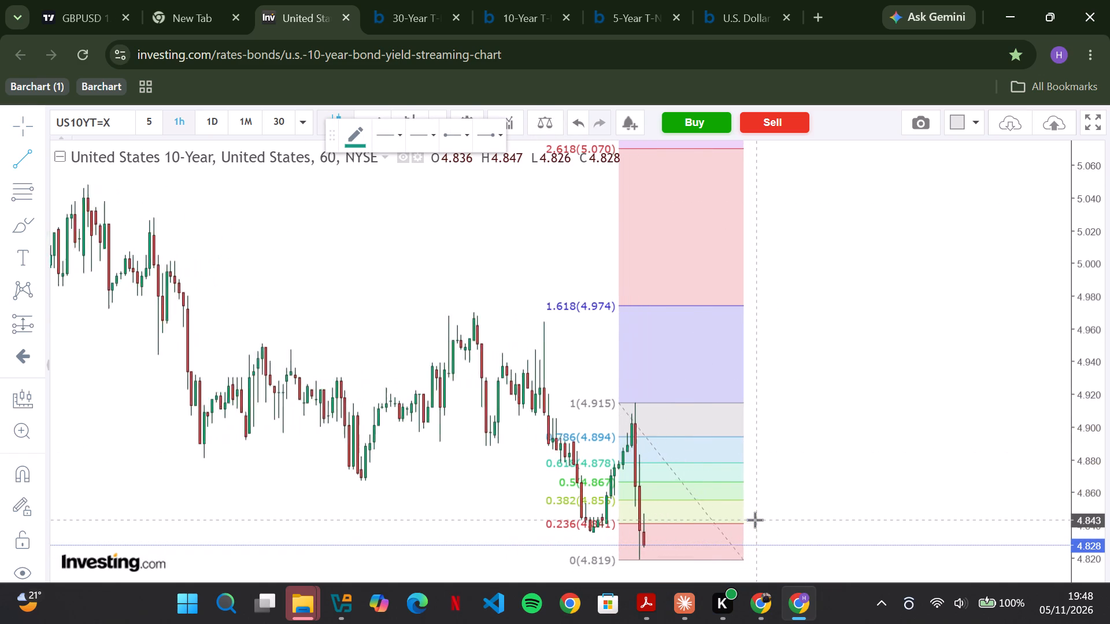
scroll(754, 519, up, 1)
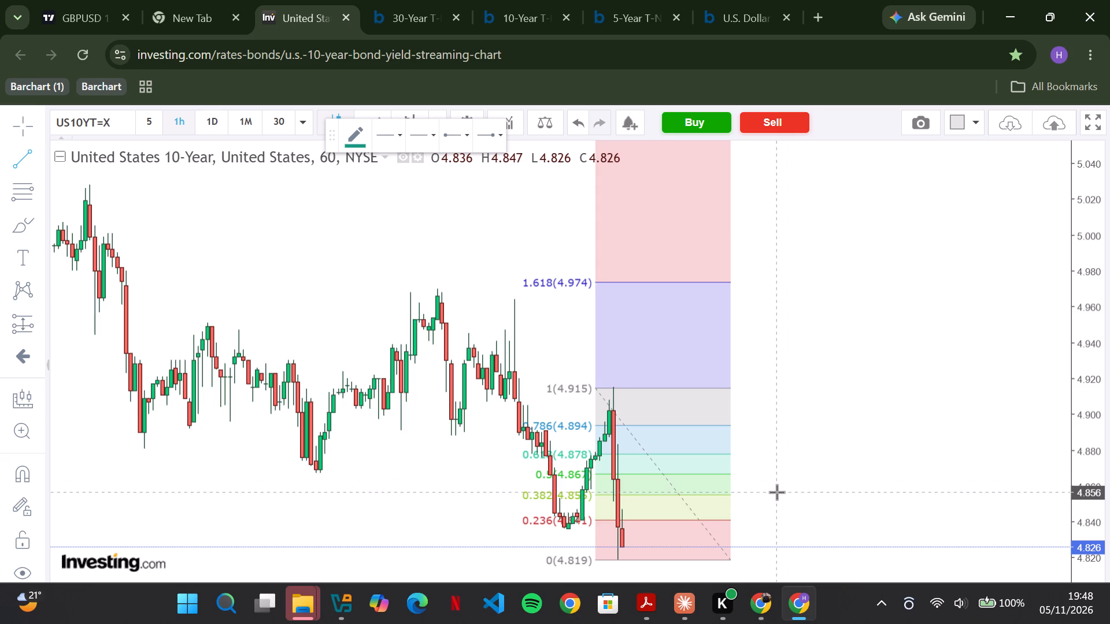
drag(771, 493, 589, 499)
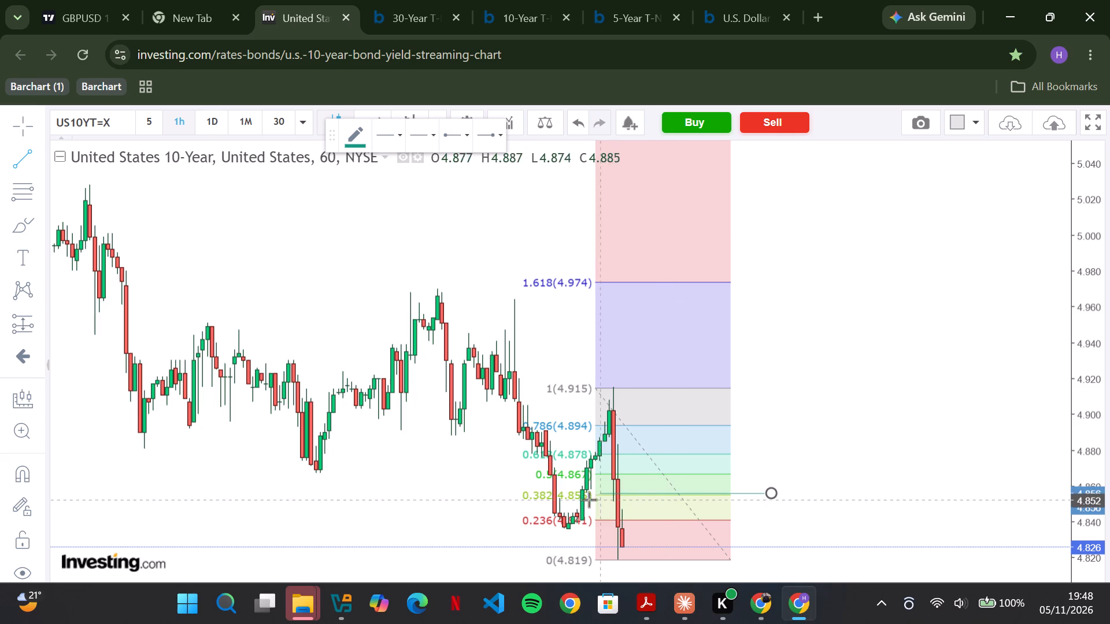
drag(589, 499, 579, 501)
shift+click(579, 501)
Delete the Fib Retracement from the 10-Year yield chart, leaving the trend line in place.
click(709, 434)
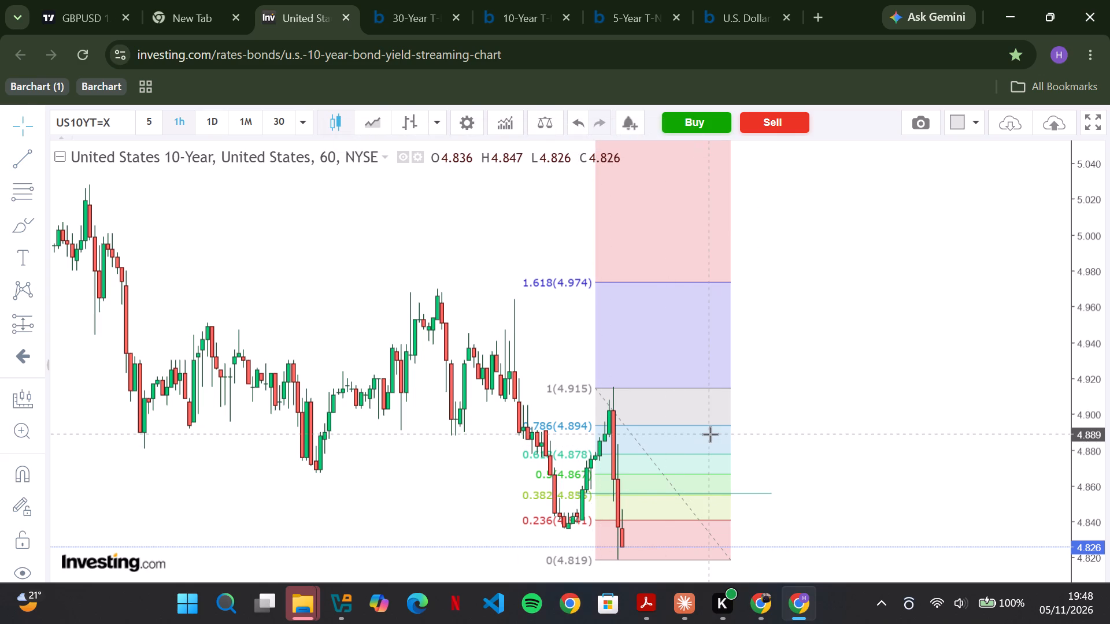
key(Delete)
click(728, 443)
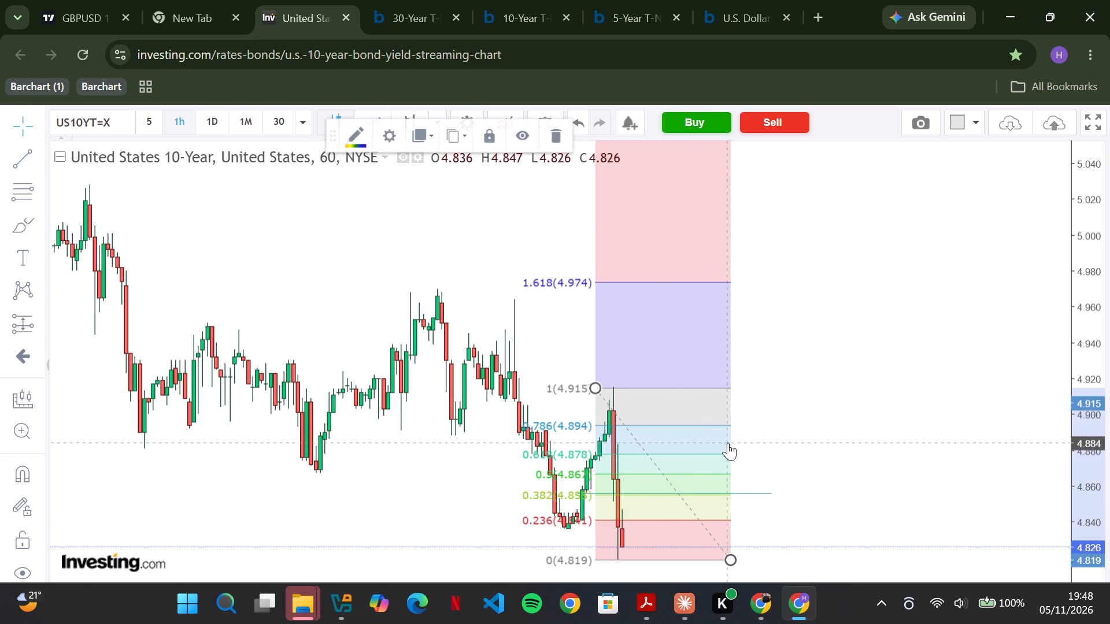
key(Delete)
scroll(728, 443, up, 1)
scroll(728, 443, down, 1)
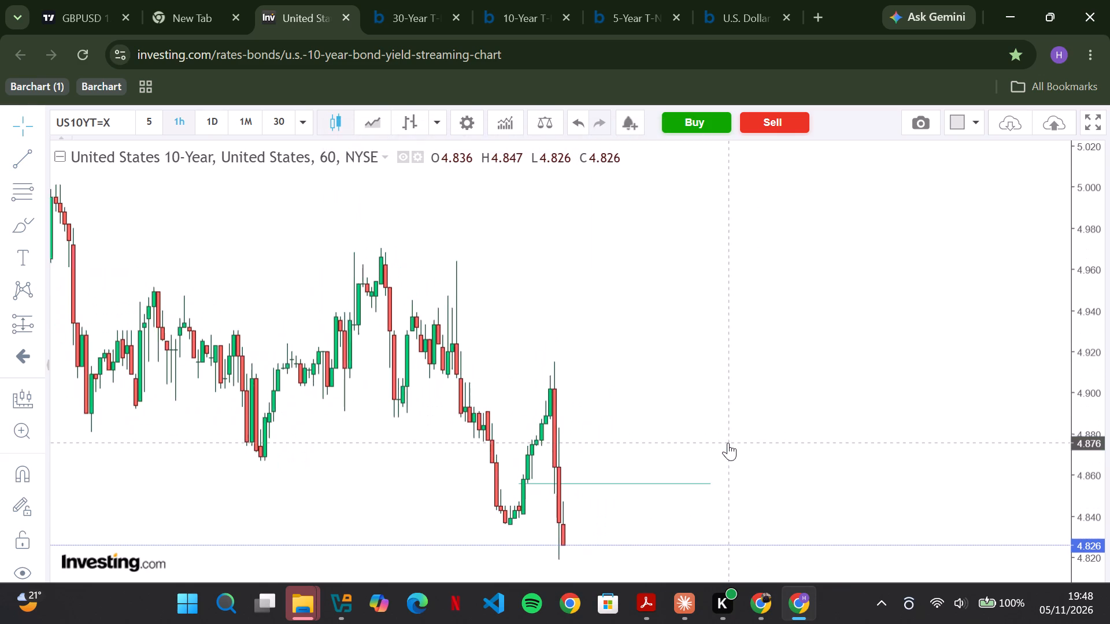
Set the United States 10-Year chart's interval to 30 minutes.
click(279, 121)
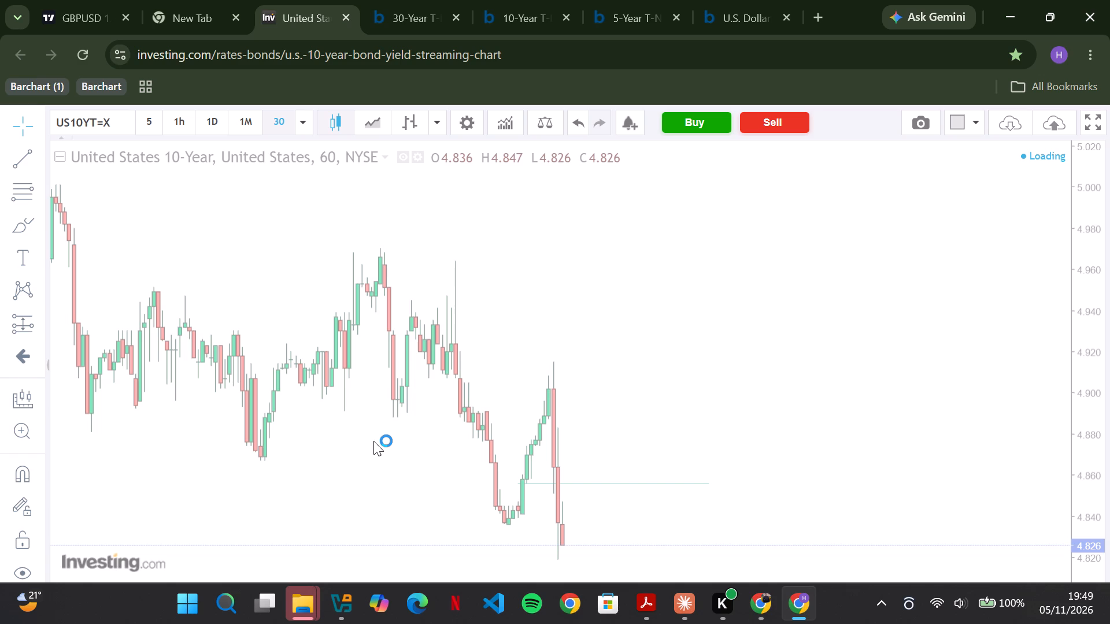
scroll(384, 450, down, 1)
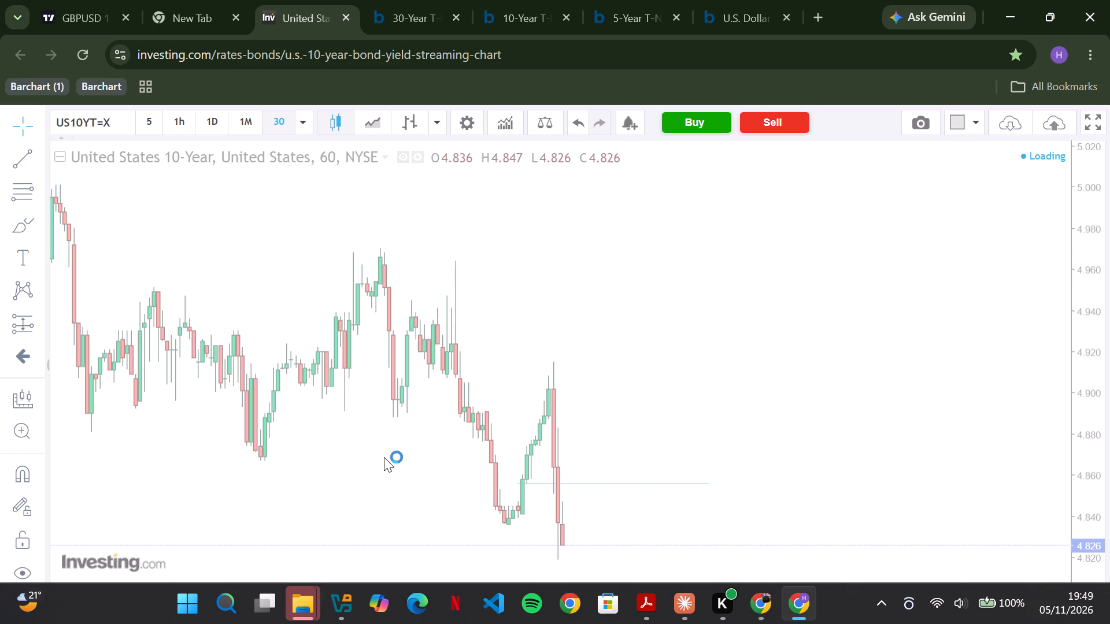
double_click(384, 450)
Switch to the File Explorer copy prompt and skip all current items whose destination path is too long.
click(305, 614)
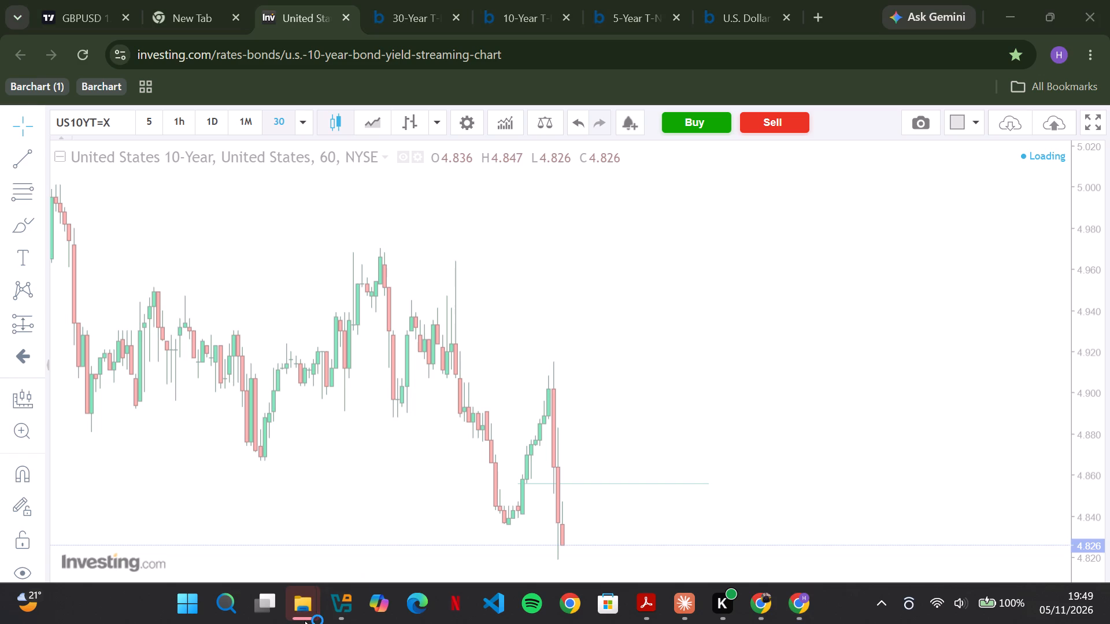
click(365, 547)
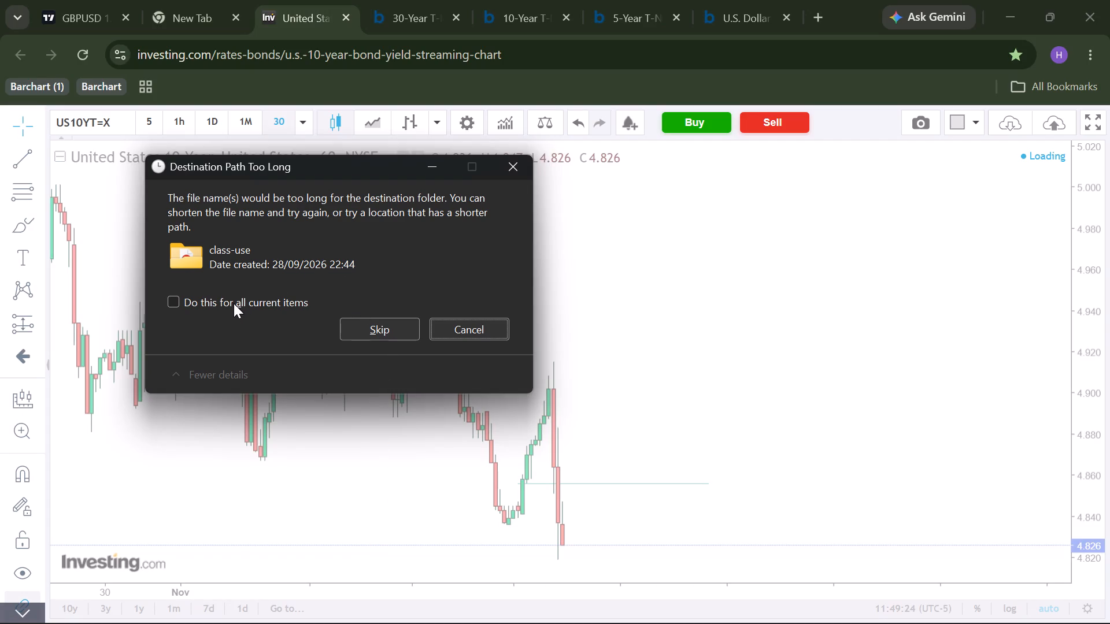
click(234, 303)
click(382, 329)
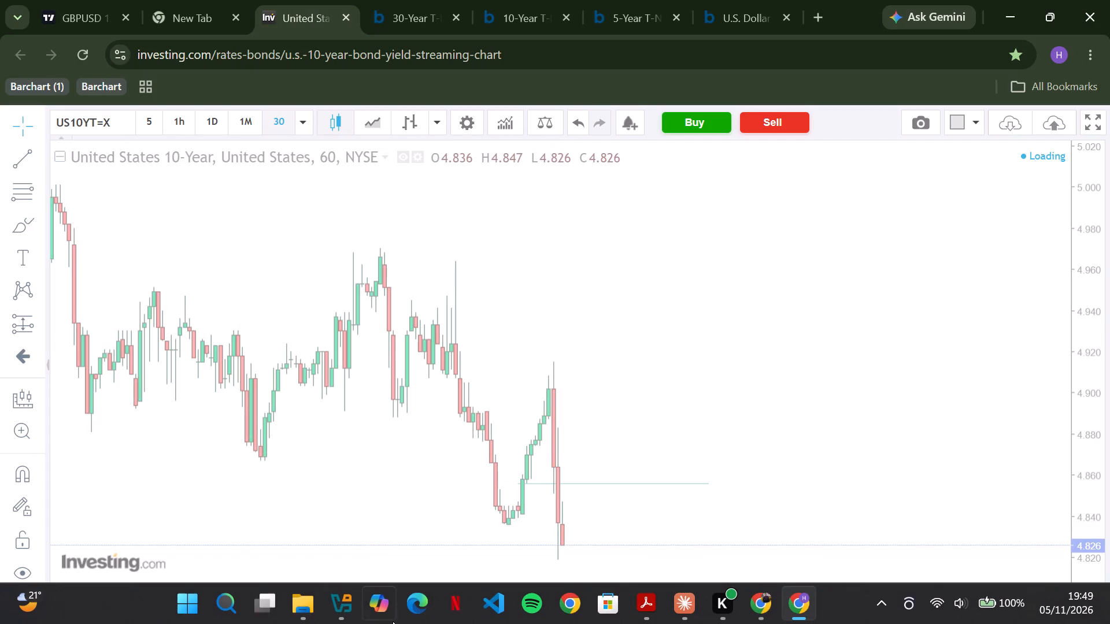
Check the Iso files folder in File Explorer and return to the 10-Year yield chart.
click(307, 604)
click(399, 466)
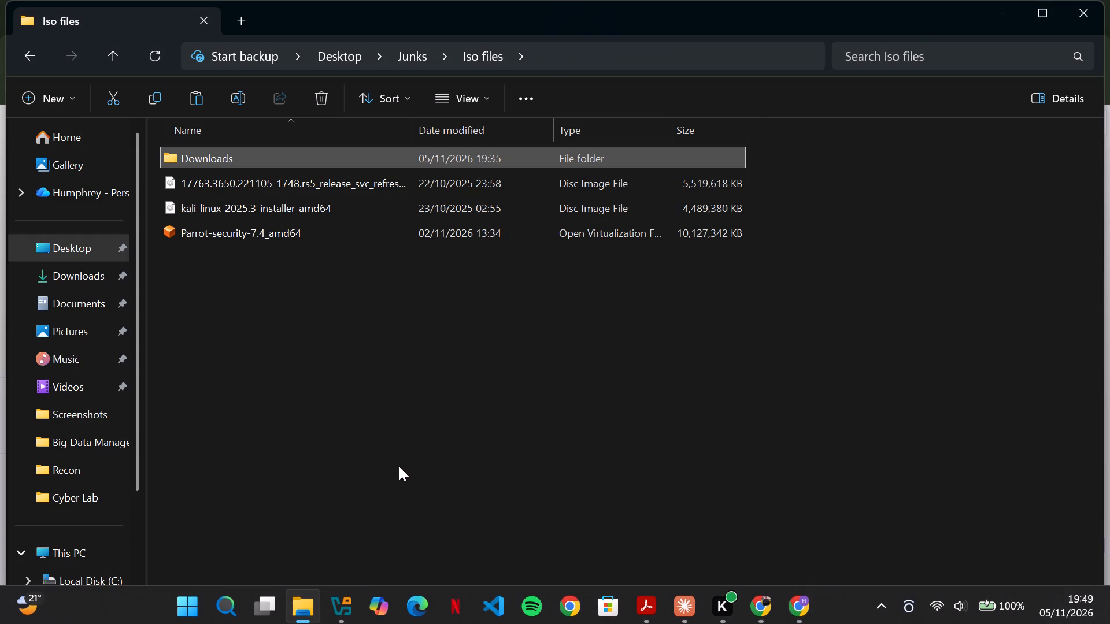
click(1011, 8)
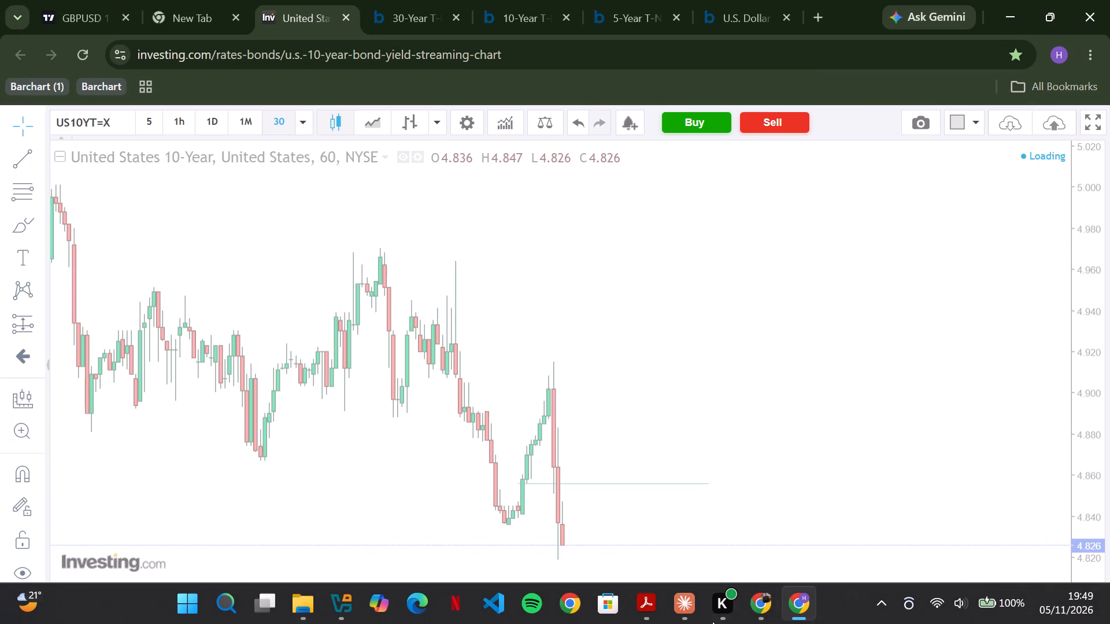
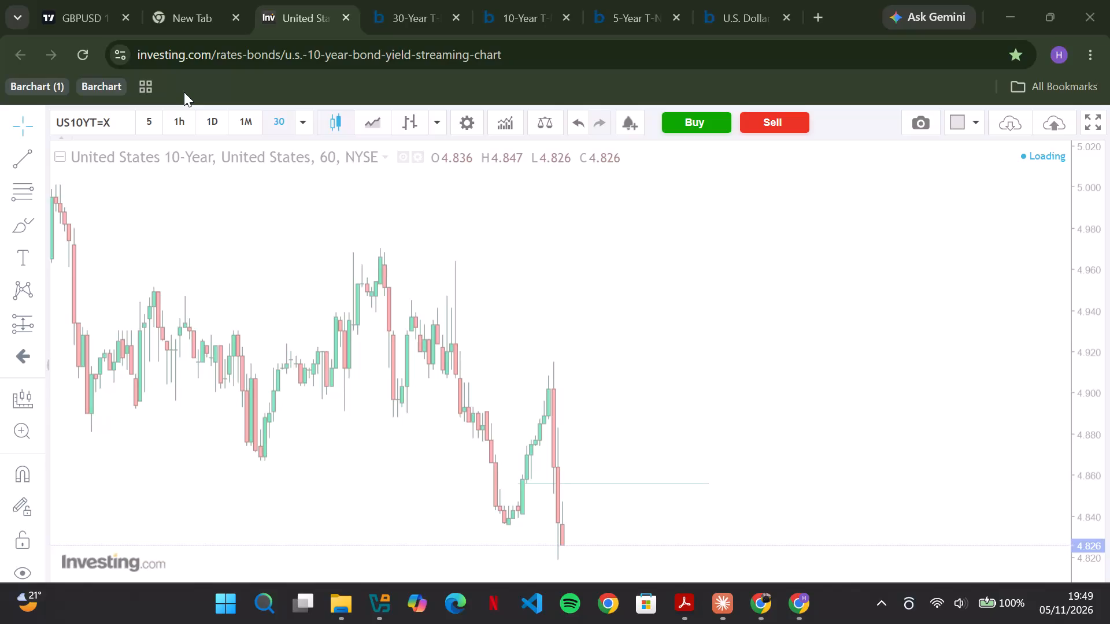
Reload the United States 10-Year yield chart page and check whether its chart has loaded, glancing at GBPUSD meanwhile.
key(ctrl+shift+r)
click(69, 55)
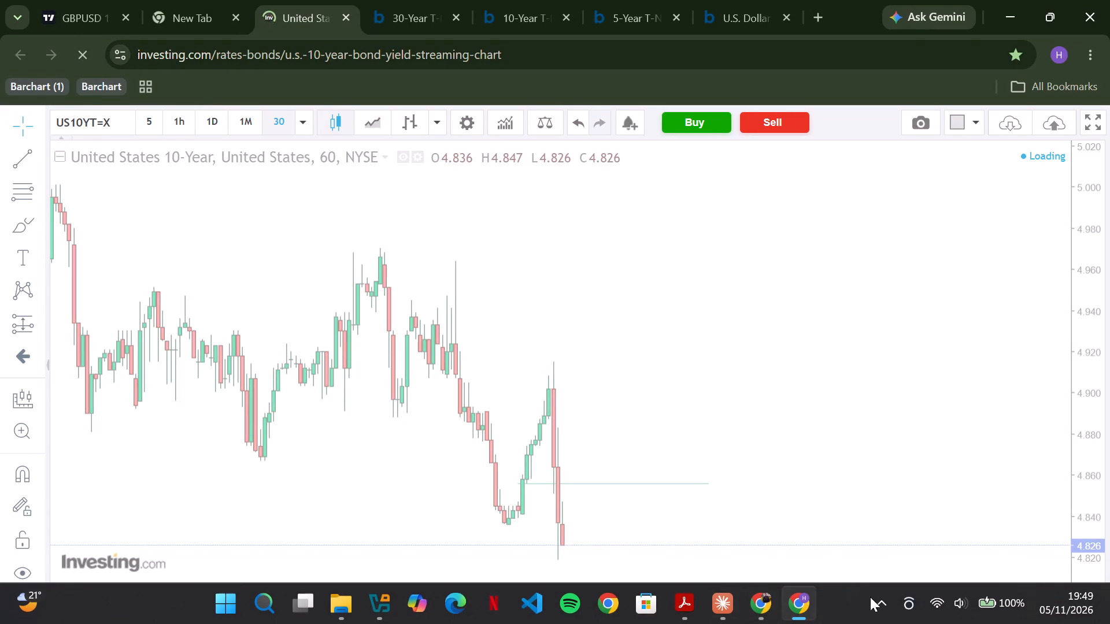
click(884, 604)
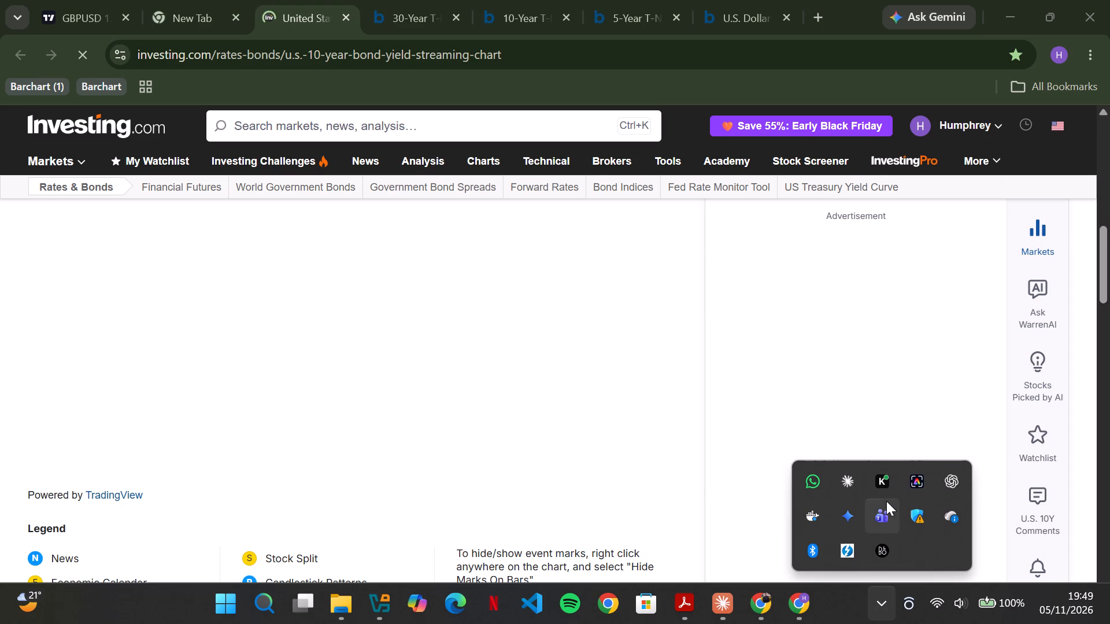
click(617, 395)
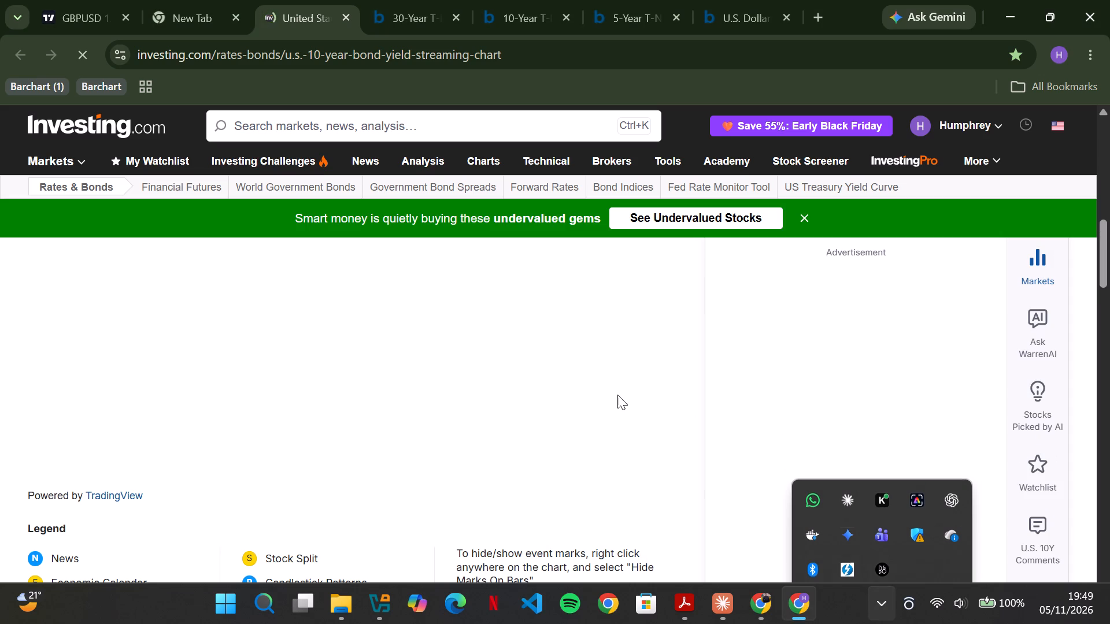
scroll(617, 395, down, 1)
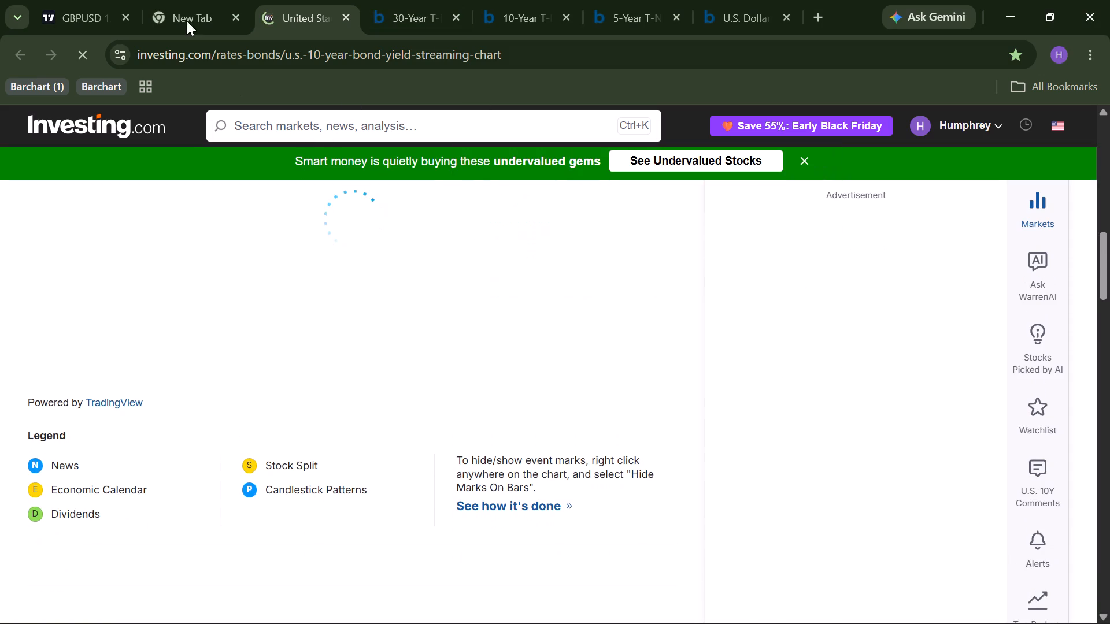
click(87, 2)
scroll(351, 246, down, 1)
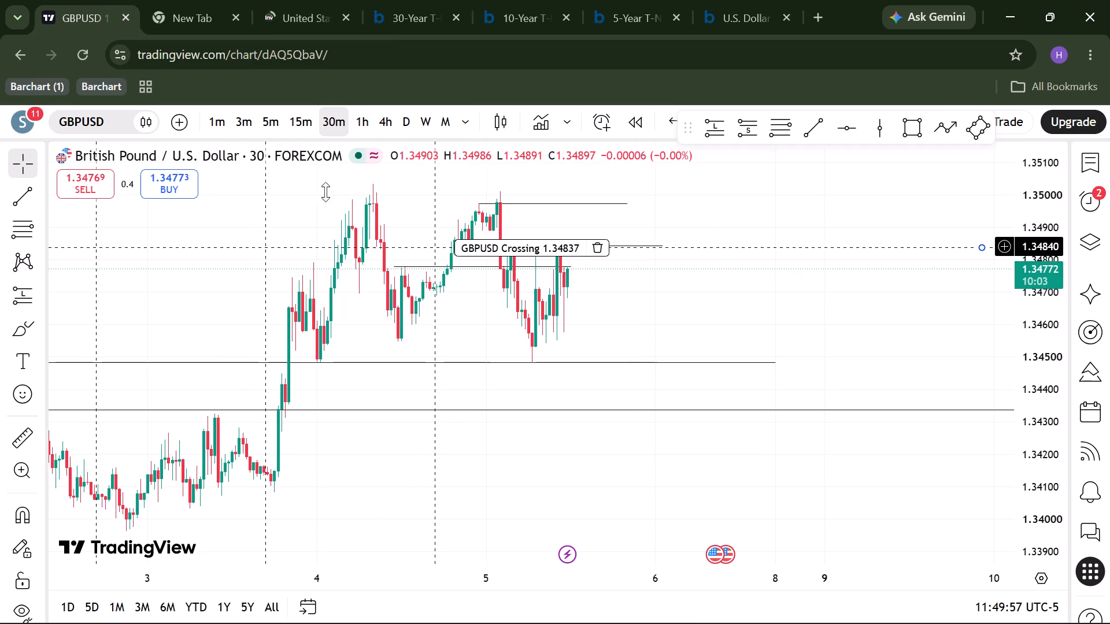
click(306, 0)
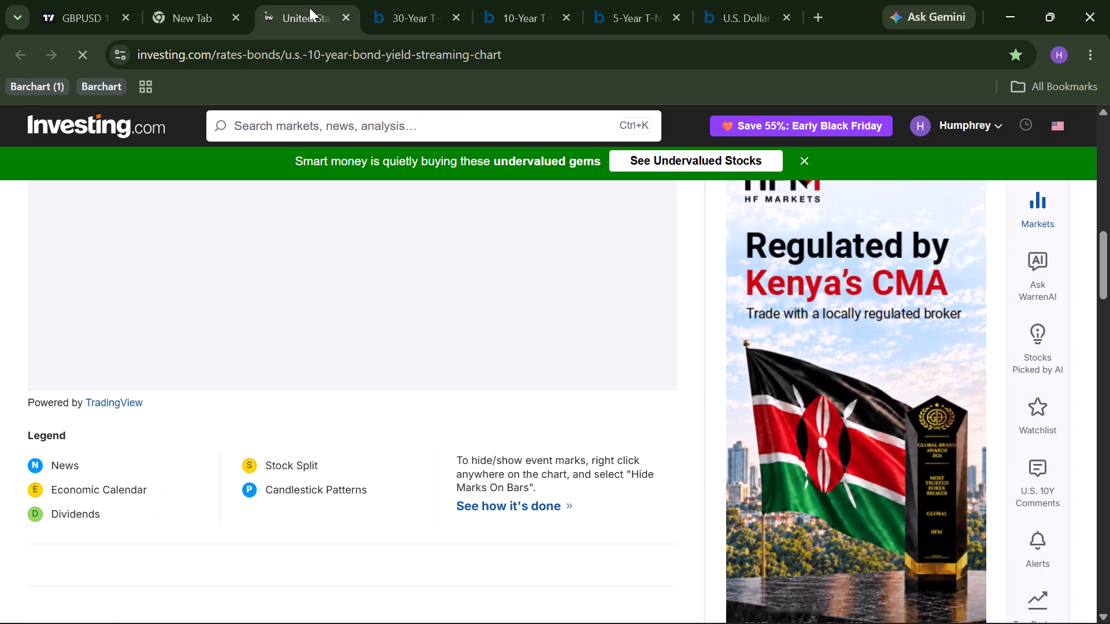
scroll(405, 361, up, 1)
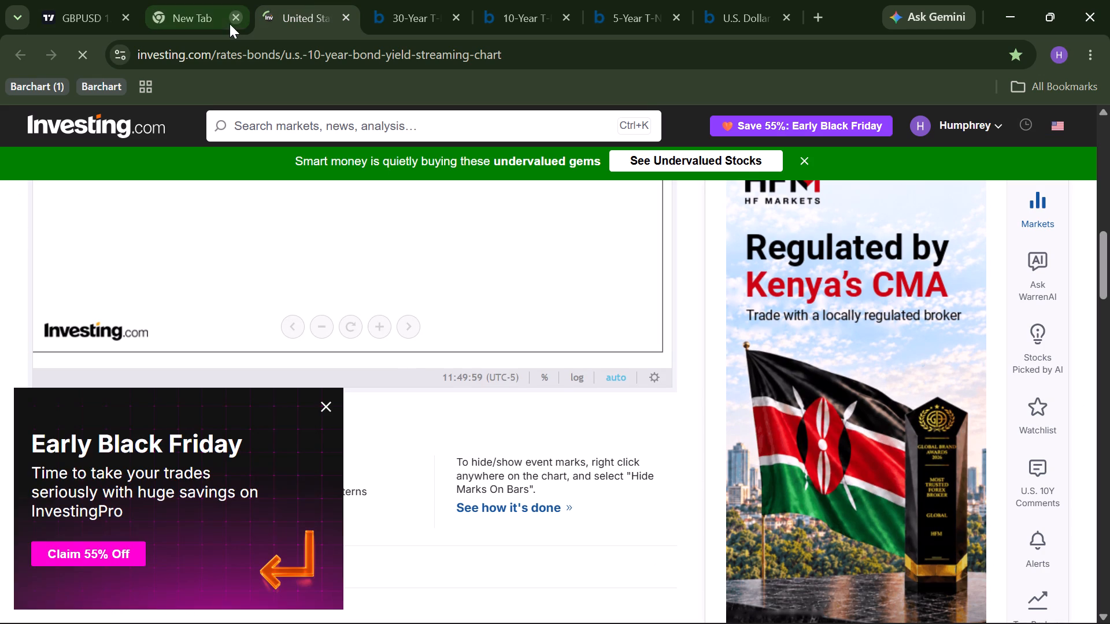
Switch the GBPUSD chart to the 15-minute interval, dismiss the advertisement and examine price around the marked levels.
click(80, 0)
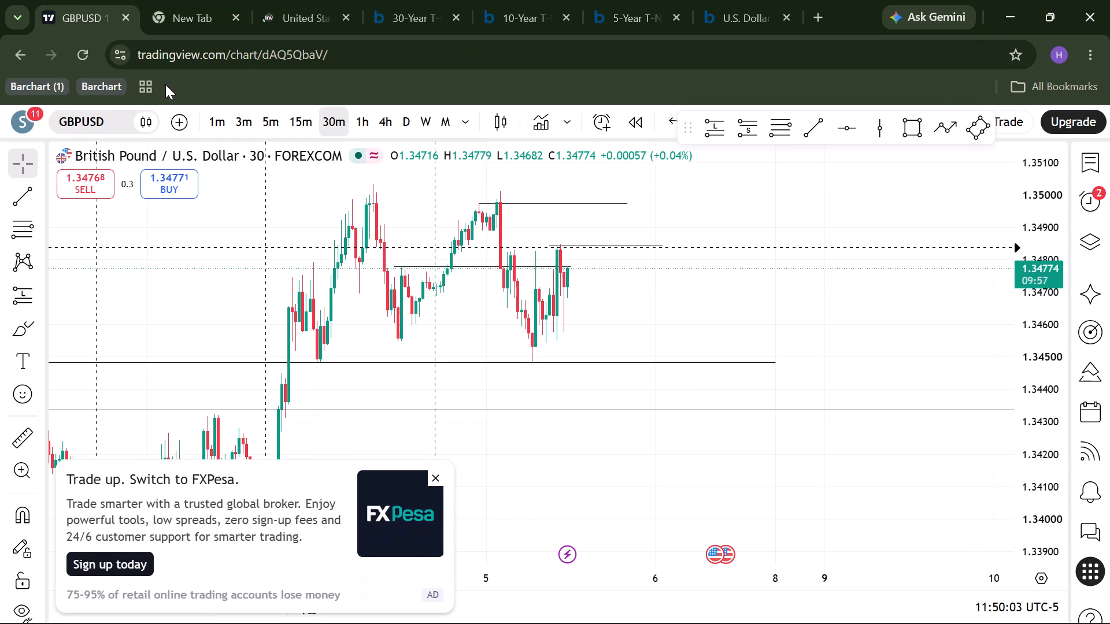
click(286, 121)
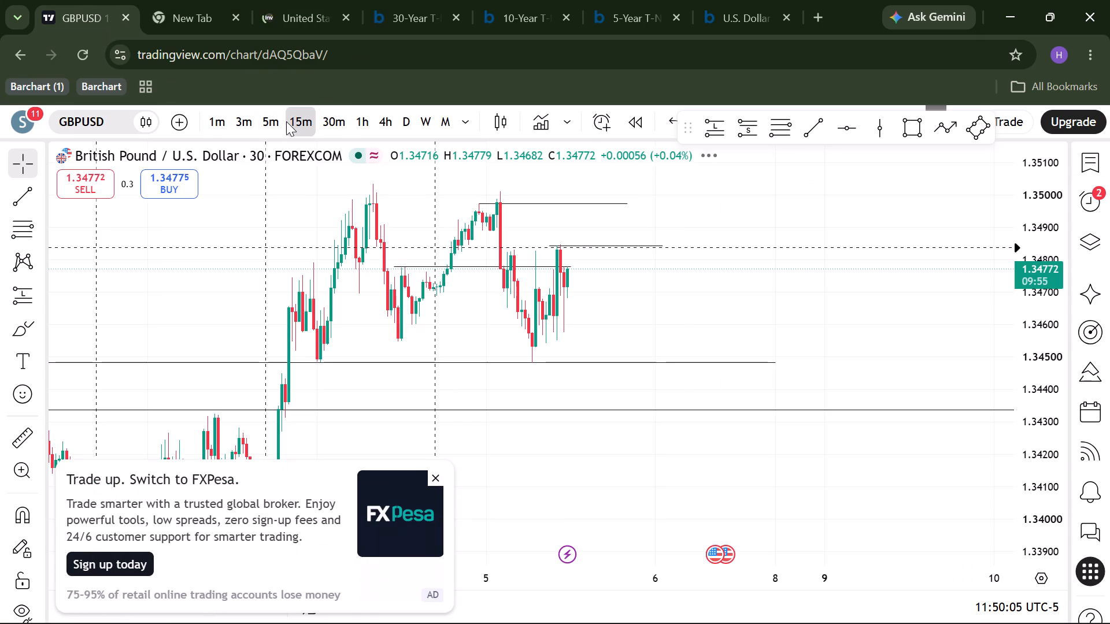
click(434, 481)
scroll(453, 451, down, 2)
scroll(453, 451, left, 1)
scroll(453, 451, down, 1)
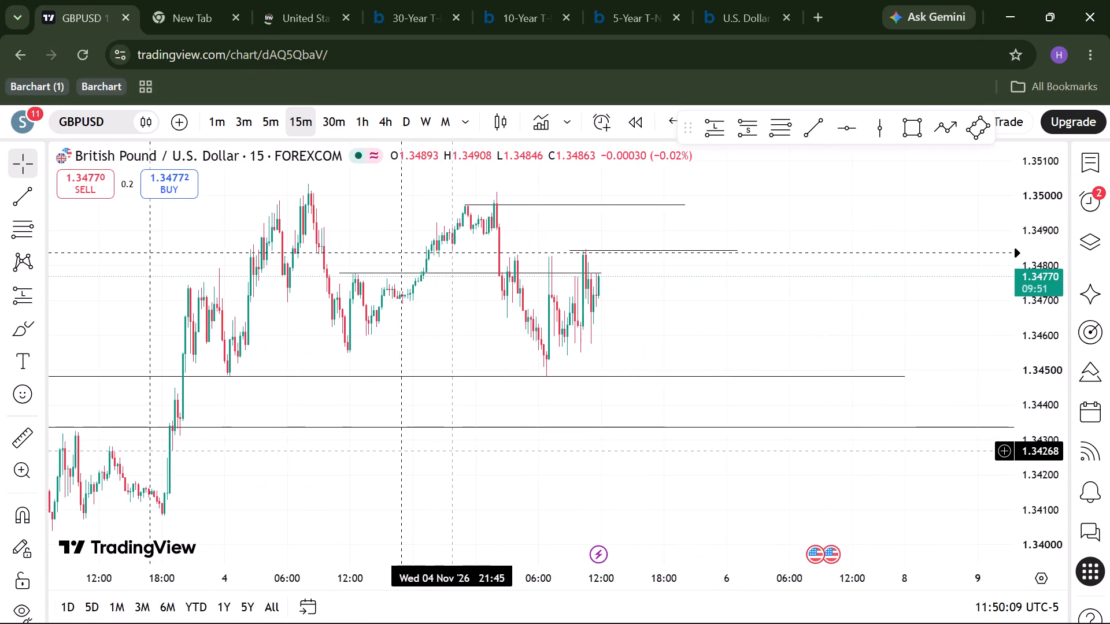
scroll(453, 451, down, 1)
scroll(453, 451, up, 2)
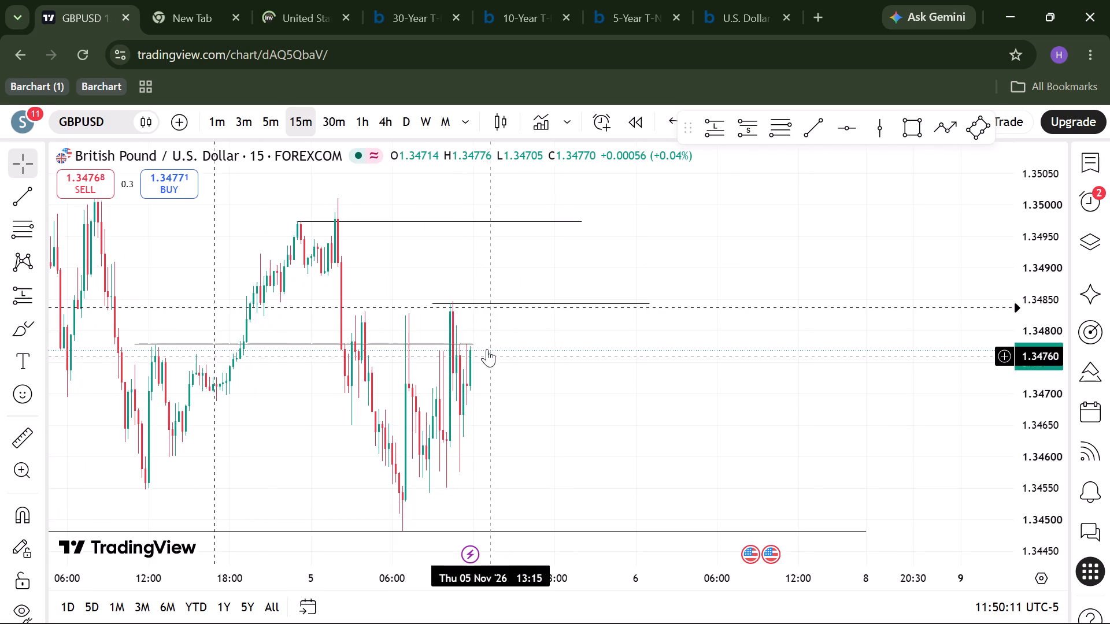
Set the GBPUSD chart's interval to 5 minutes and review the latest swings.
click(270, 116)
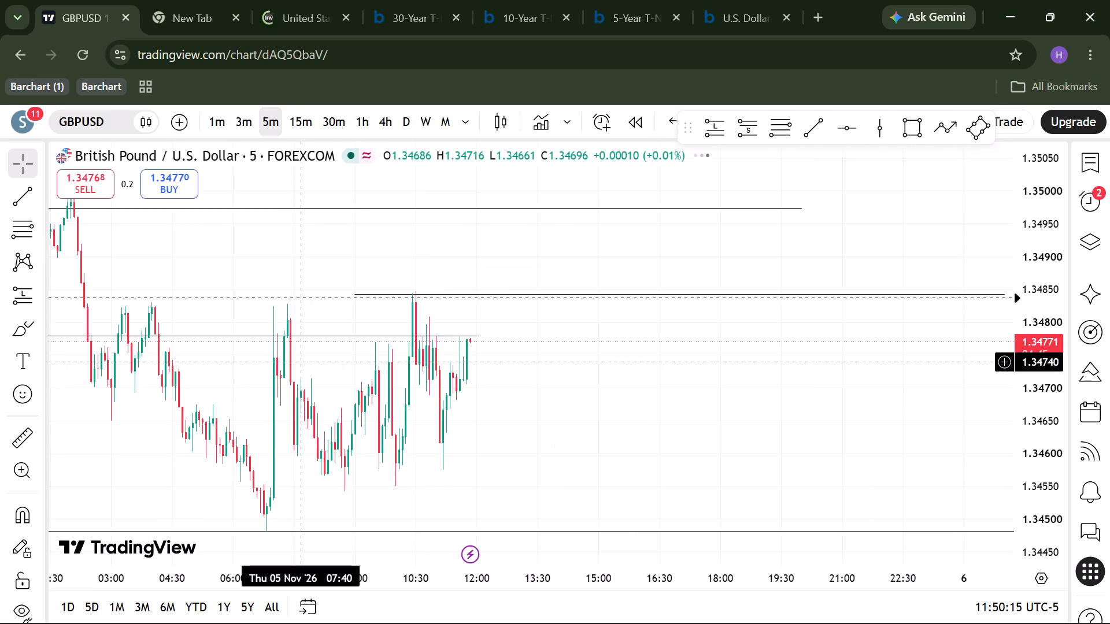
scroll(299, 362, down, 4)
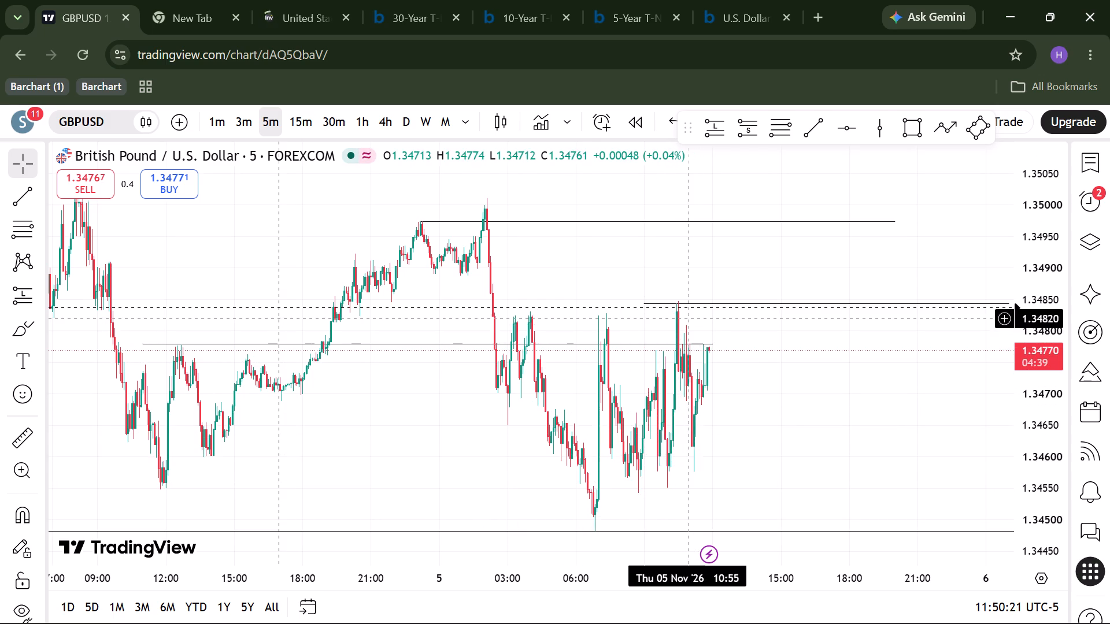
scroll(687, 318, up, 4)
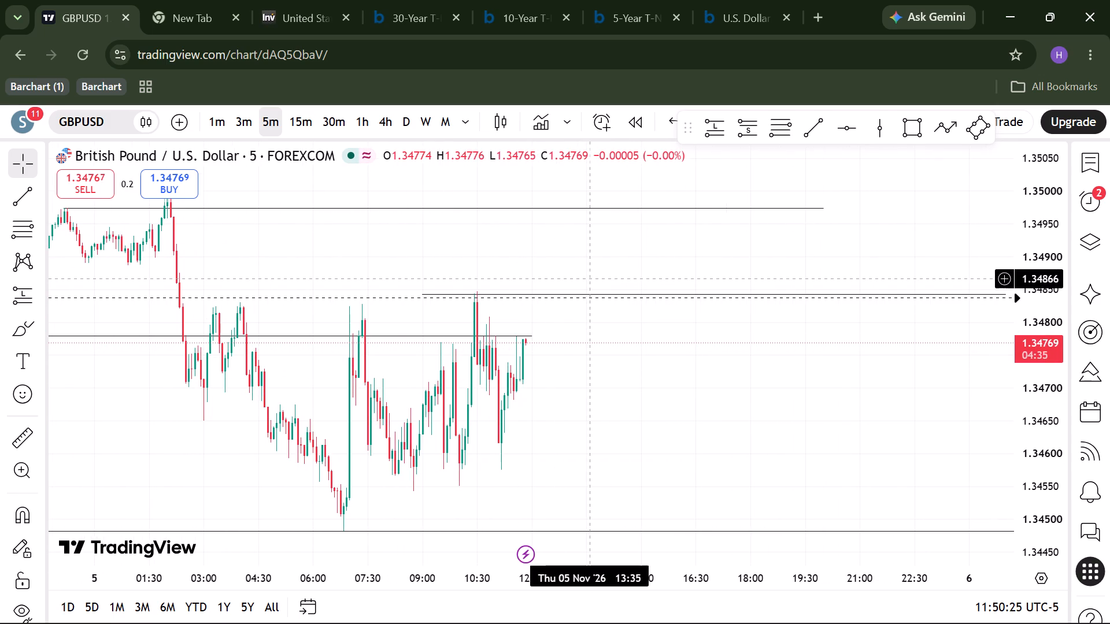
Switch to the EURUSD chart, set its interval to 5 minutes, dismiss the advertisement and bring the recent swings into view.
key(alt+Tab)
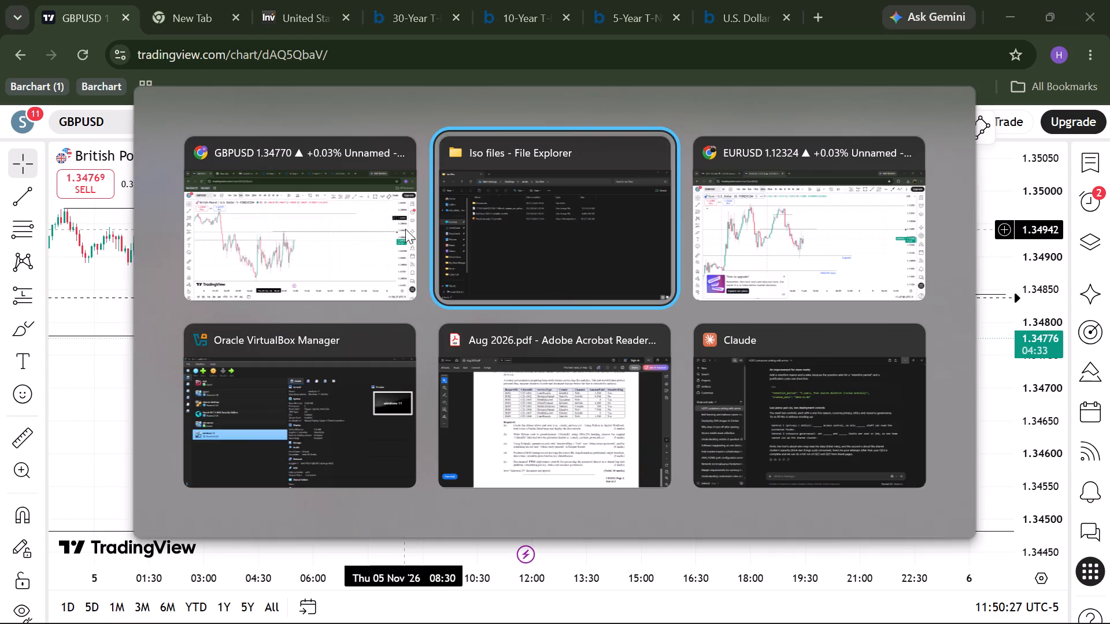
key(alt+Tab)
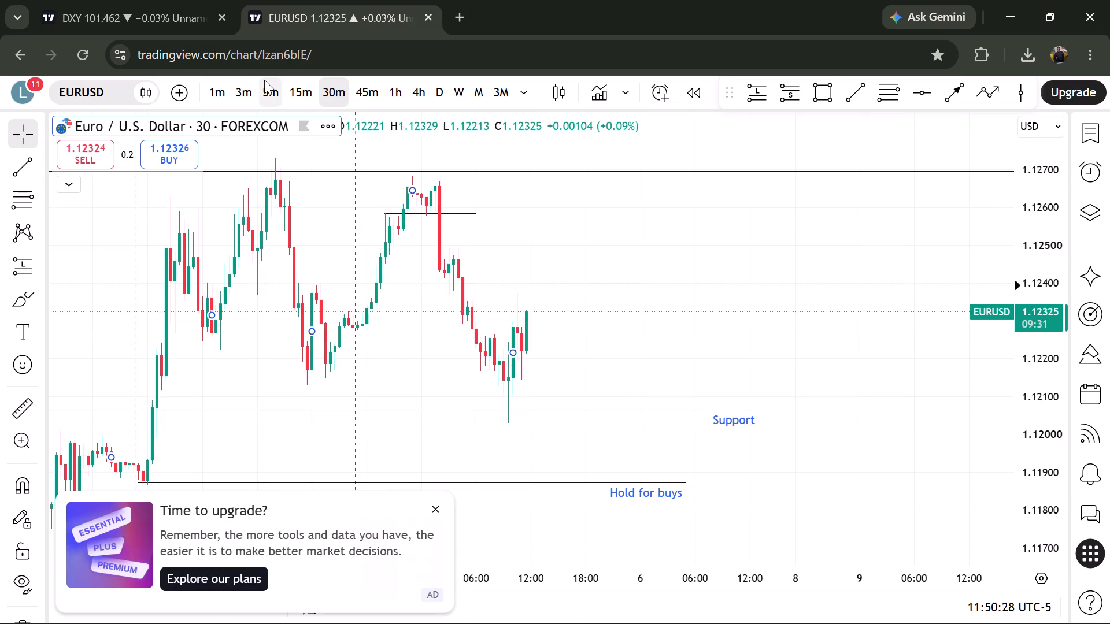
click(264, 80)
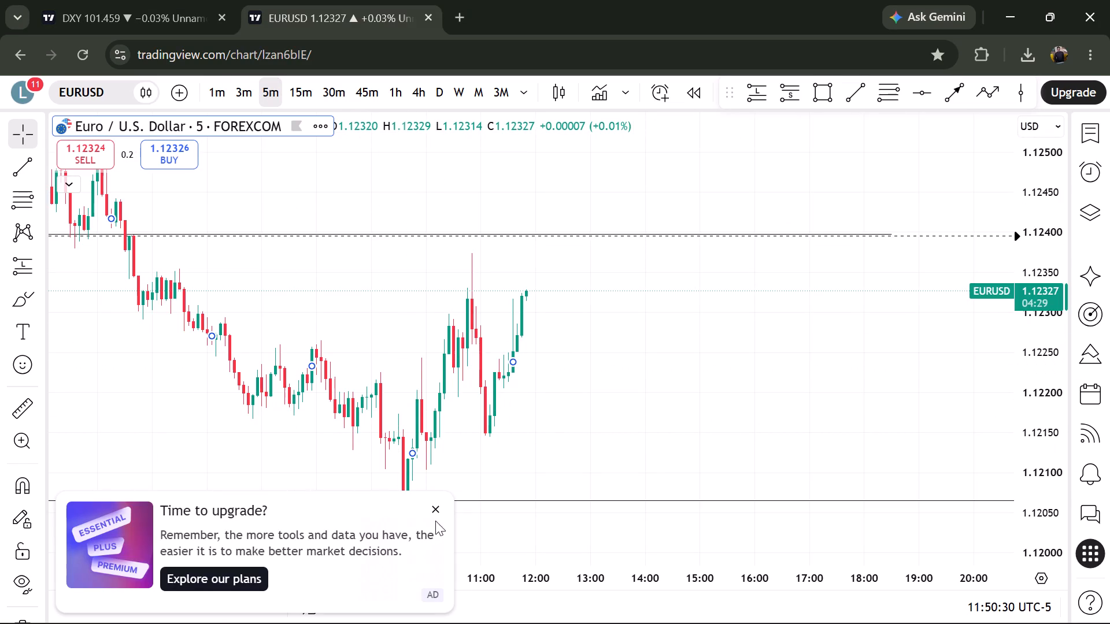
click(437, 510)
click(346, 435)
scroll(346, 435, down, 2)
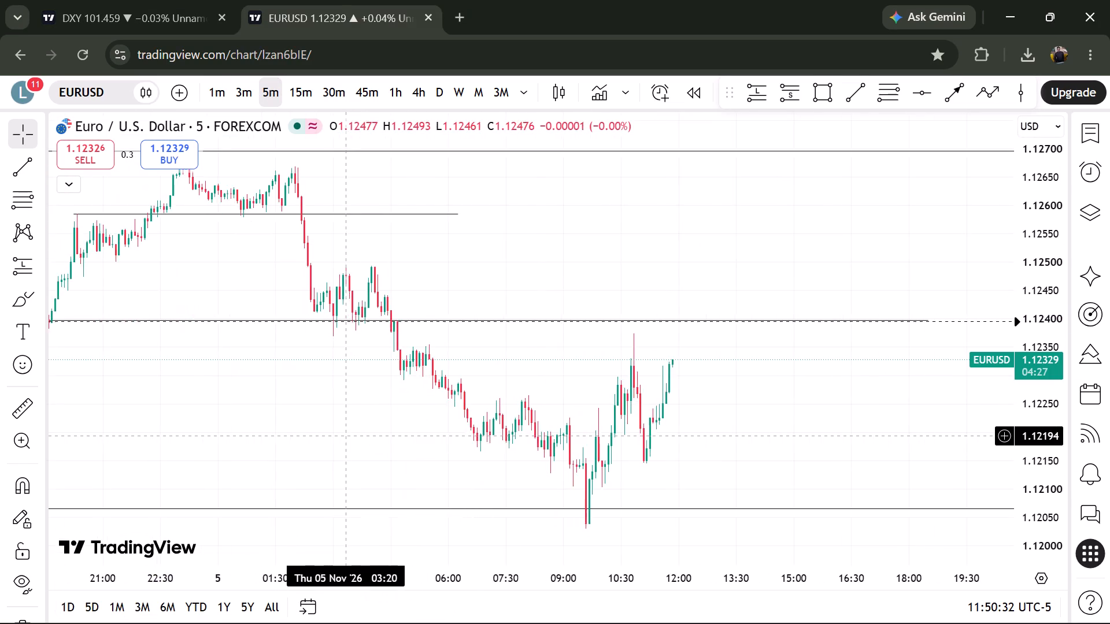
scroll(346, 435, down, 1)
scroll(346, 435, left, 1)
scroll(413, 462, up, 1)
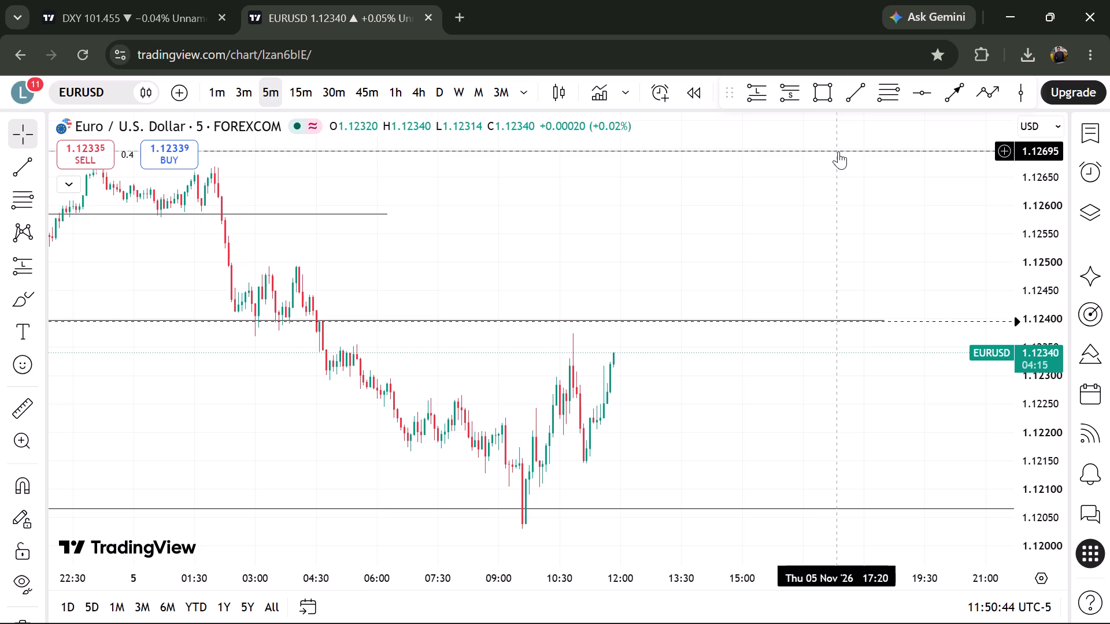
Place a Long Position on EURUSD at the latest candle with entry at about 1.12329 and stop at about 1.12226.
click(754, 94)
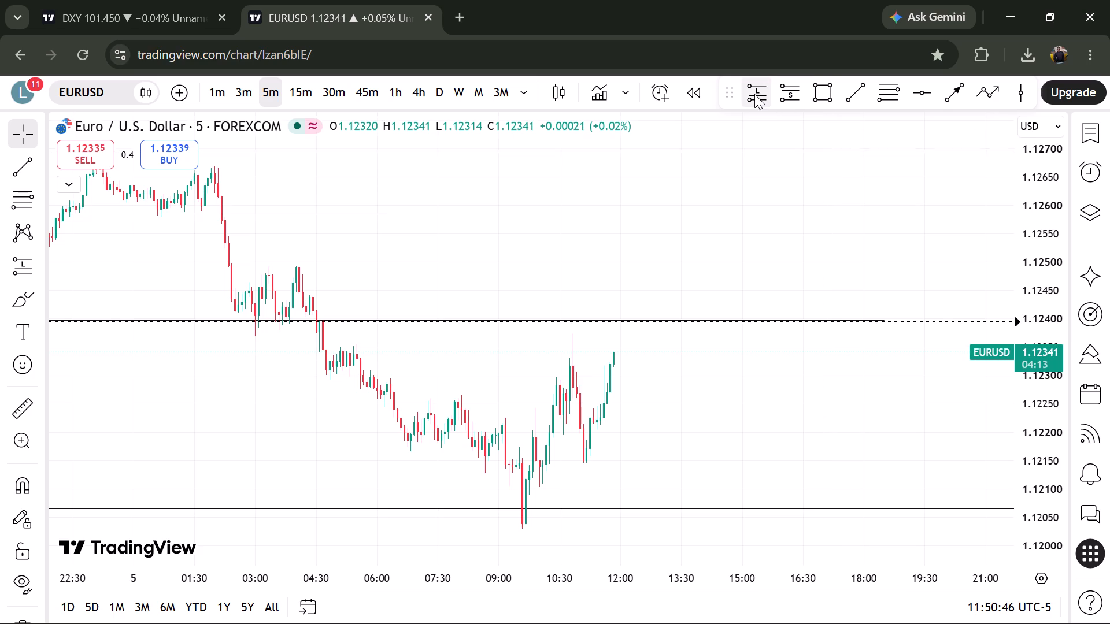
click(616, 359)
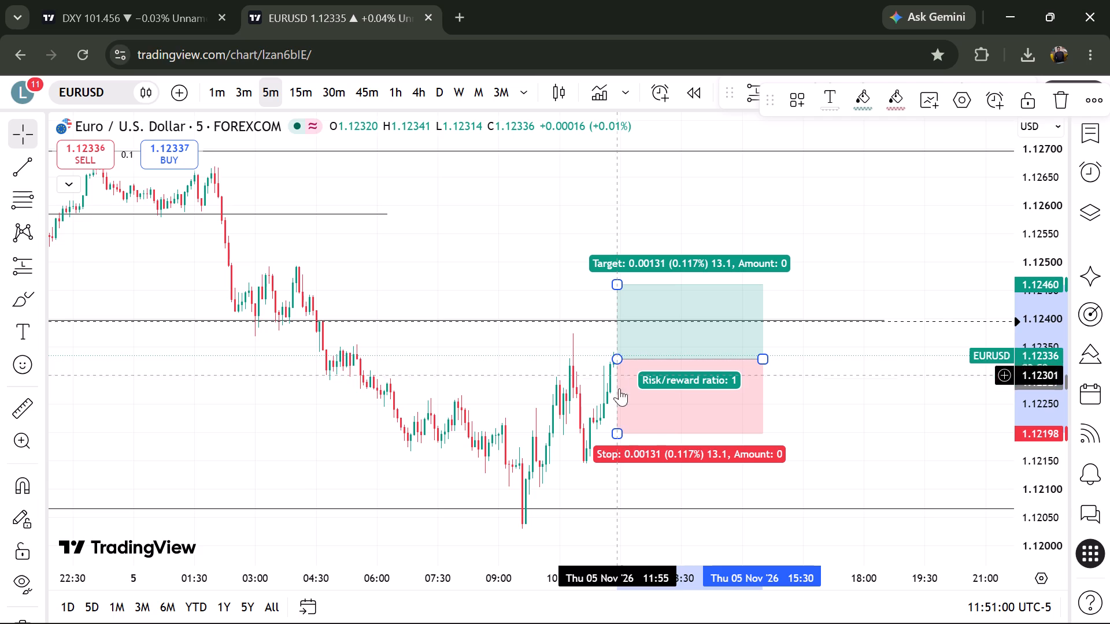
drag(616, 431, 622, 417)
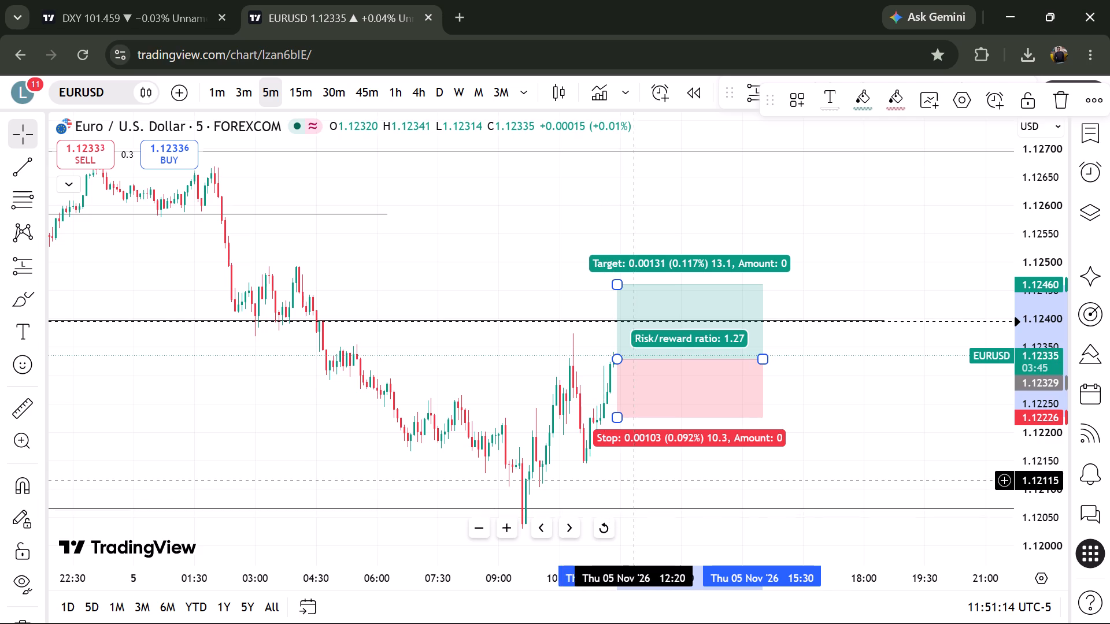
click(634, 480)
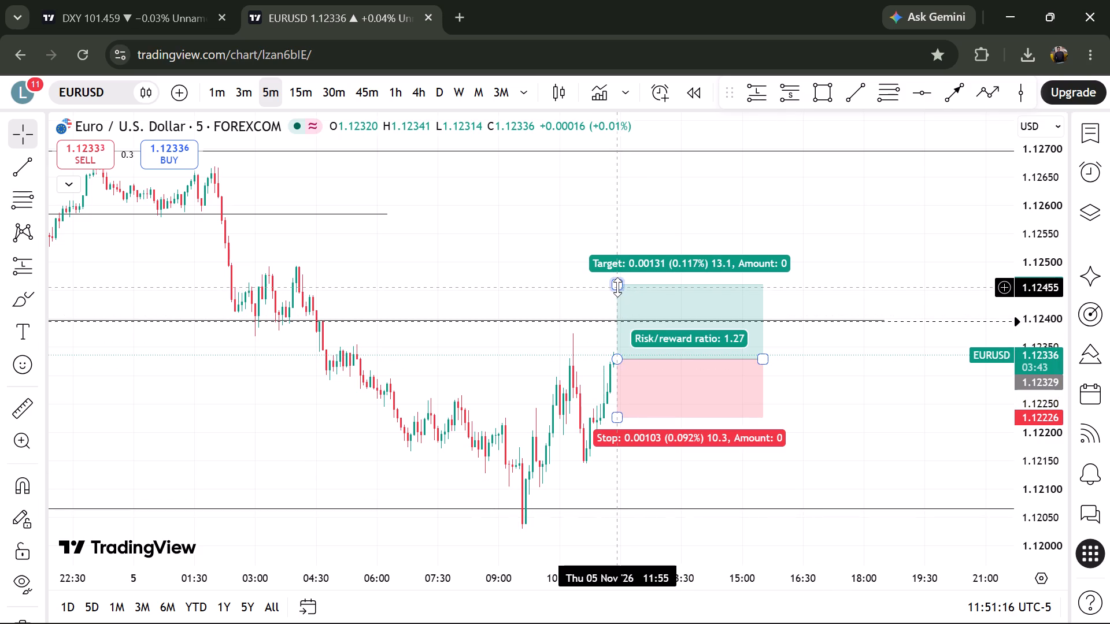
Raise the EURUSD long position's target to about 1.12585, level with the short horizontal line at the earlier swing.
drag(617, 287, 605, 205)
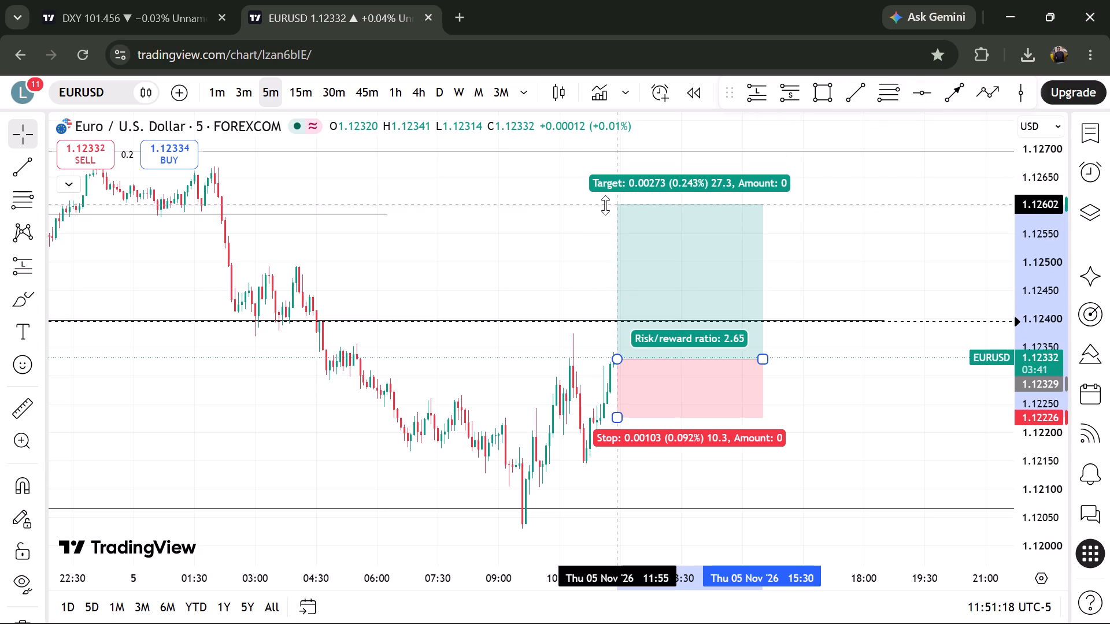
drag(605, 205, 595, 213)
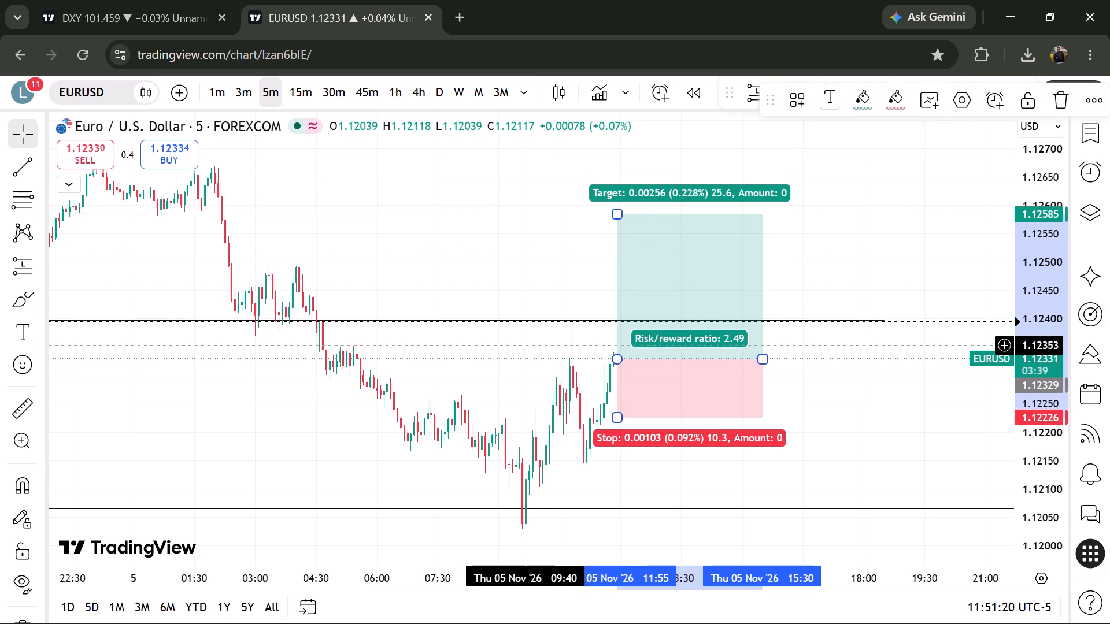
click(525, 346)
Extend the EURUSD long position's end time to about 16:30 on 5 November.
scroll(525, 346, down, 2)
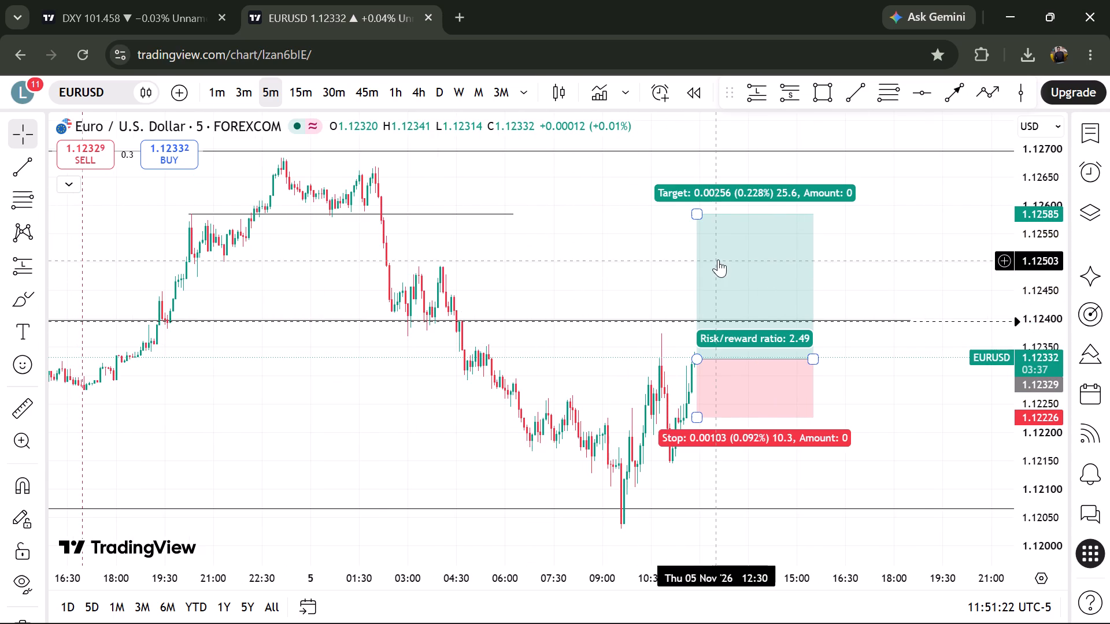
click(720, 258)
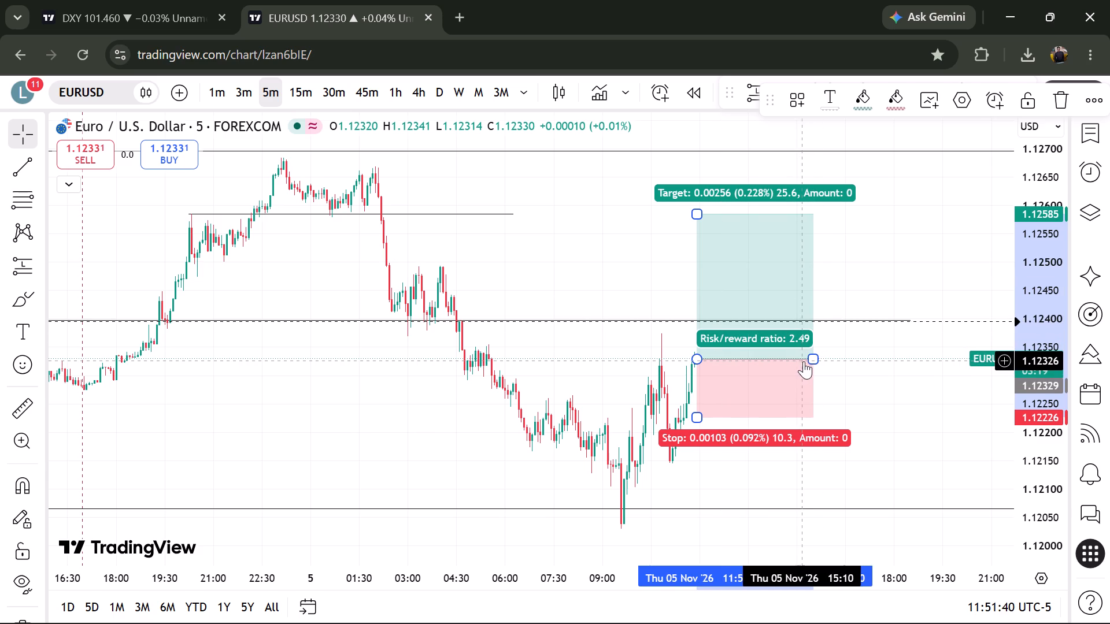
drag(809, 361, 844, 369)
click(886, 411)
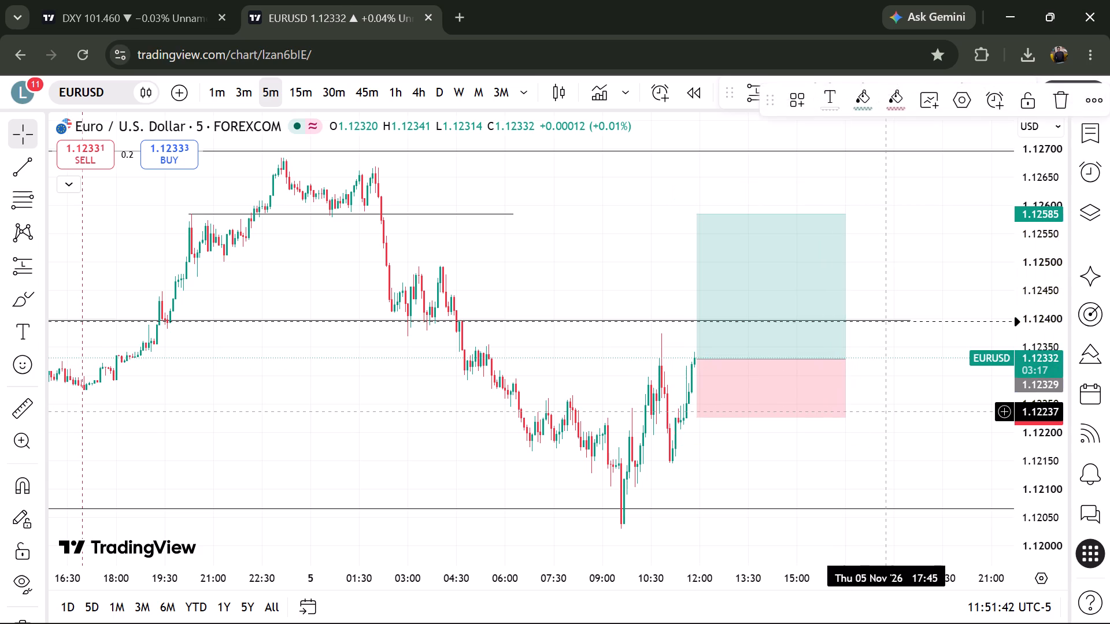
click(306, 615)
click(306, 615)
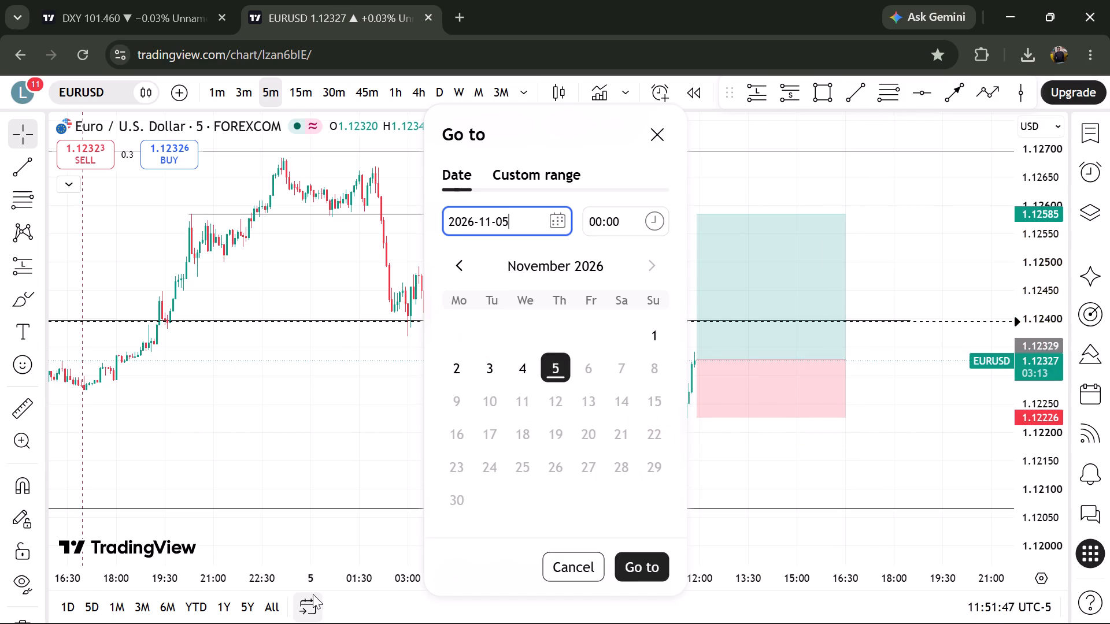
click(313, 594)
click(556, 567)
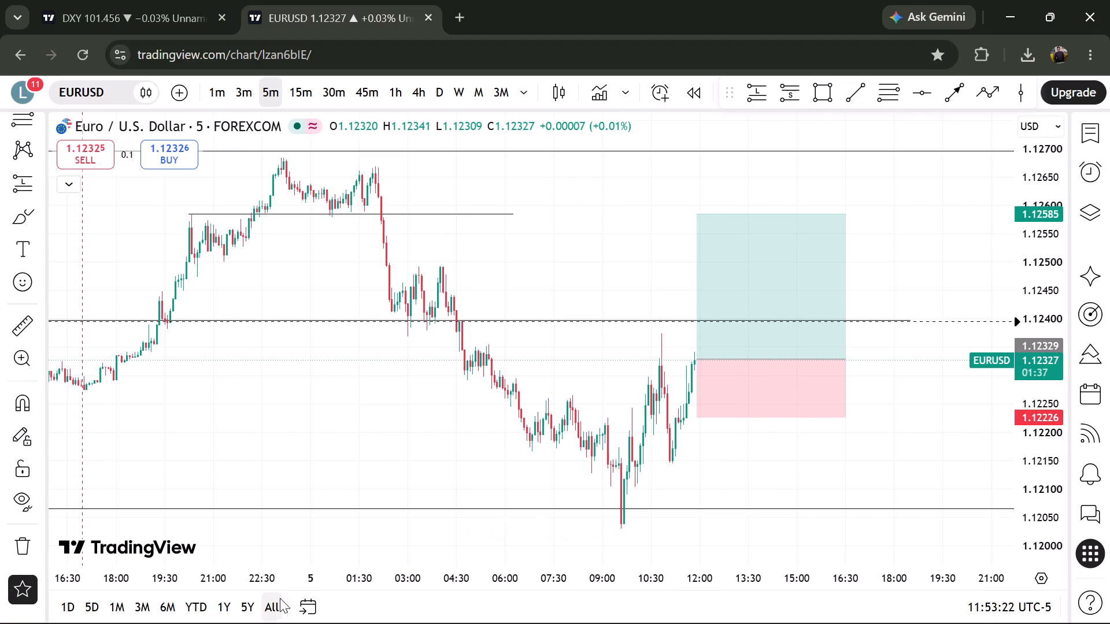
click(1045, 584)
click(1045, 582)
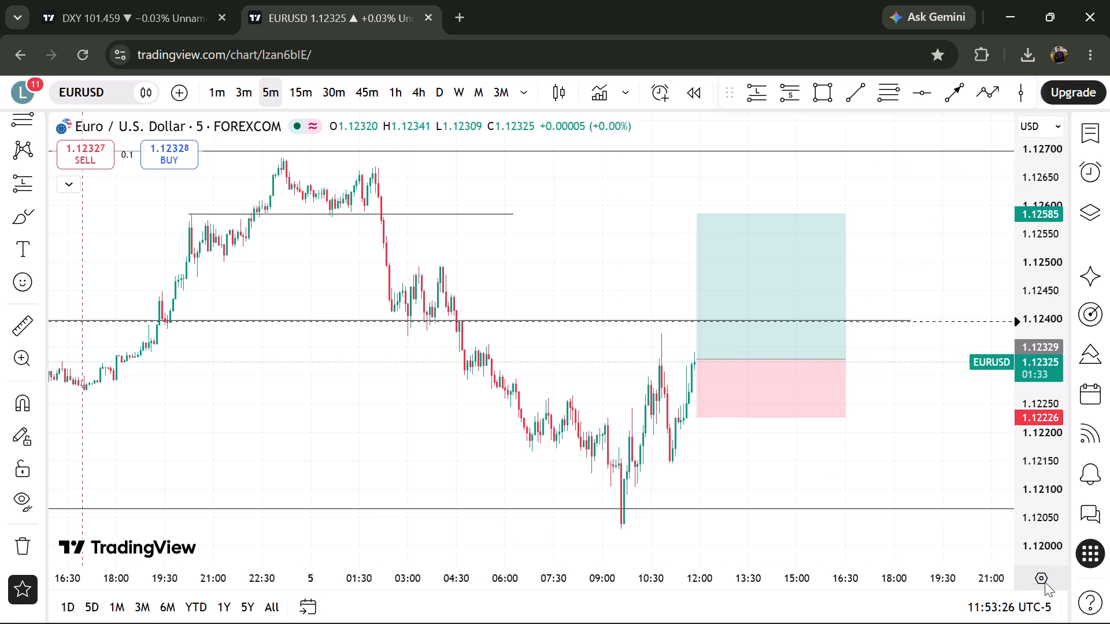
scroll(1109, 516, down, 1)
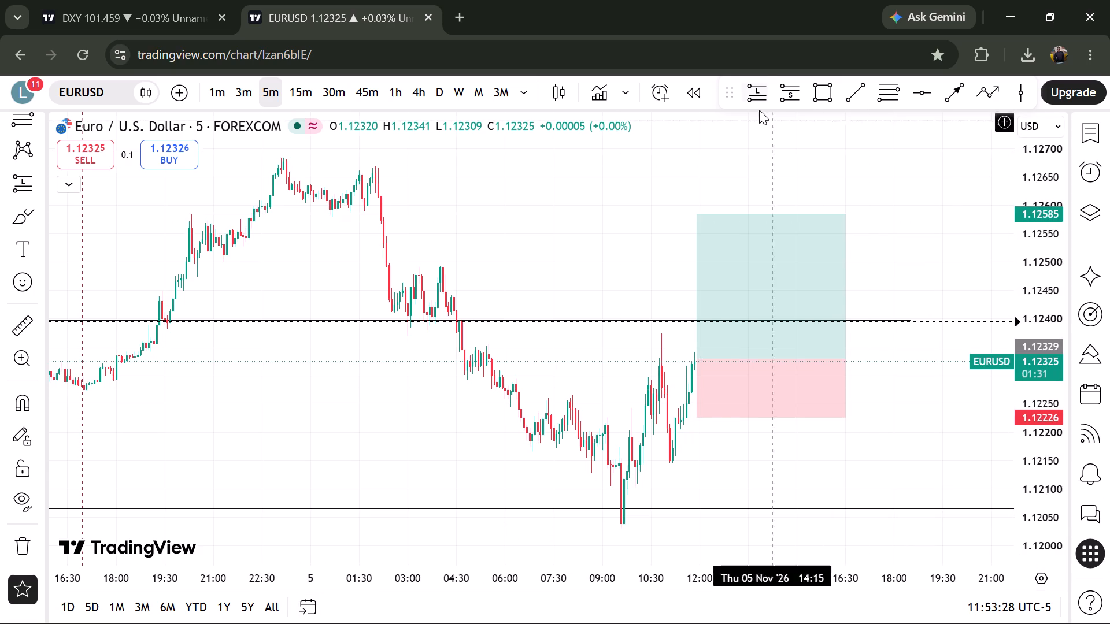
drag(738, 93, 739, 138)
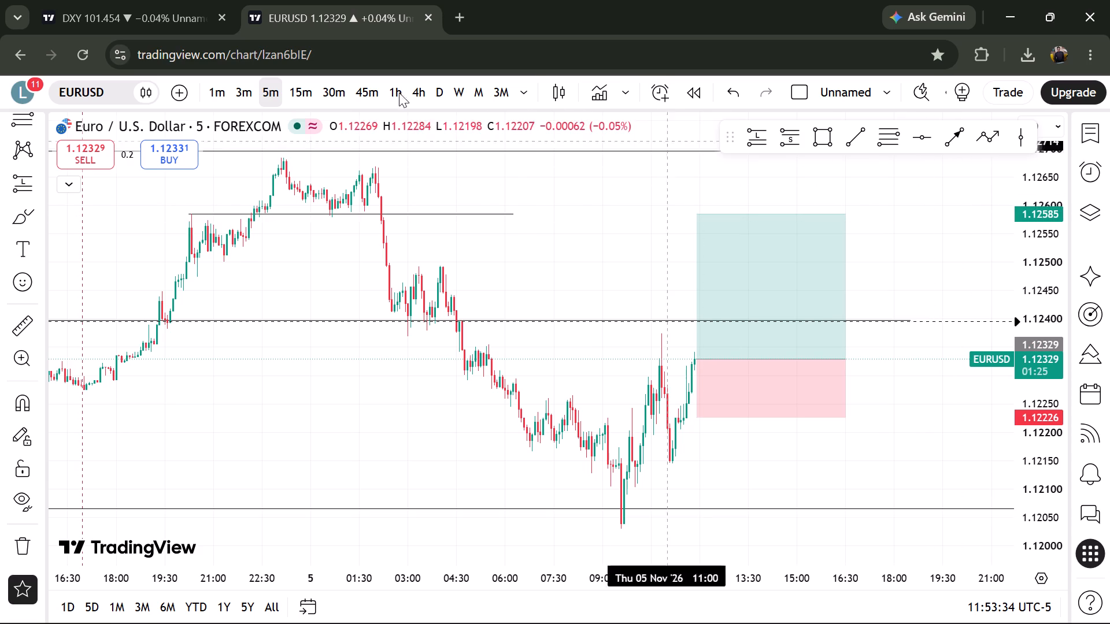
Start a EURUSD buy and connect to Paper Trading as the broker.
click(173, 157)
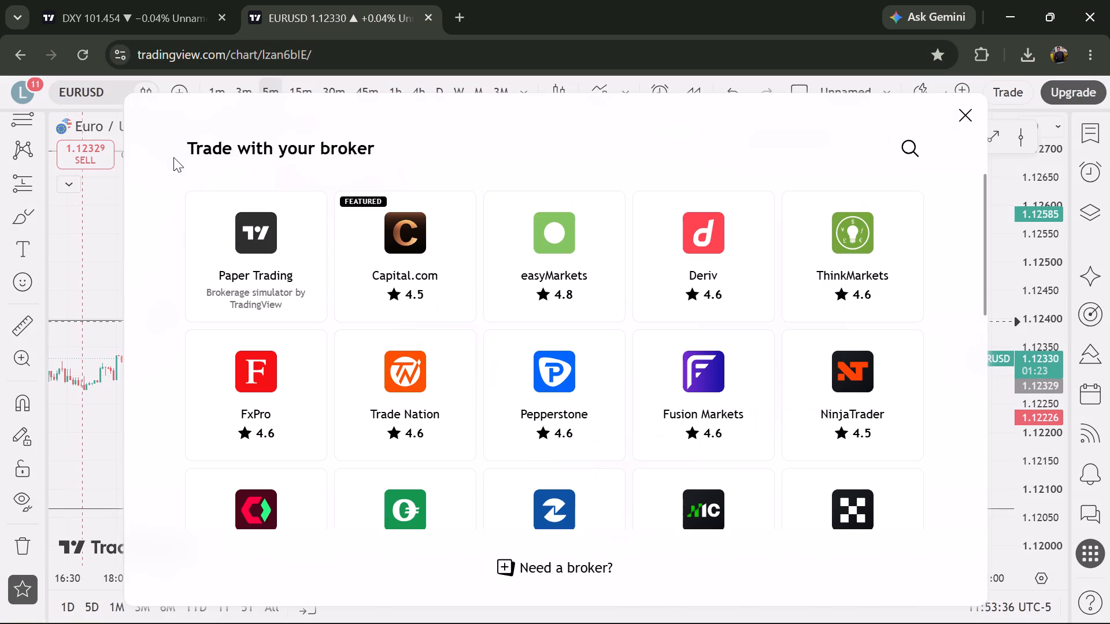
click(283, 270)
click(595, 317)
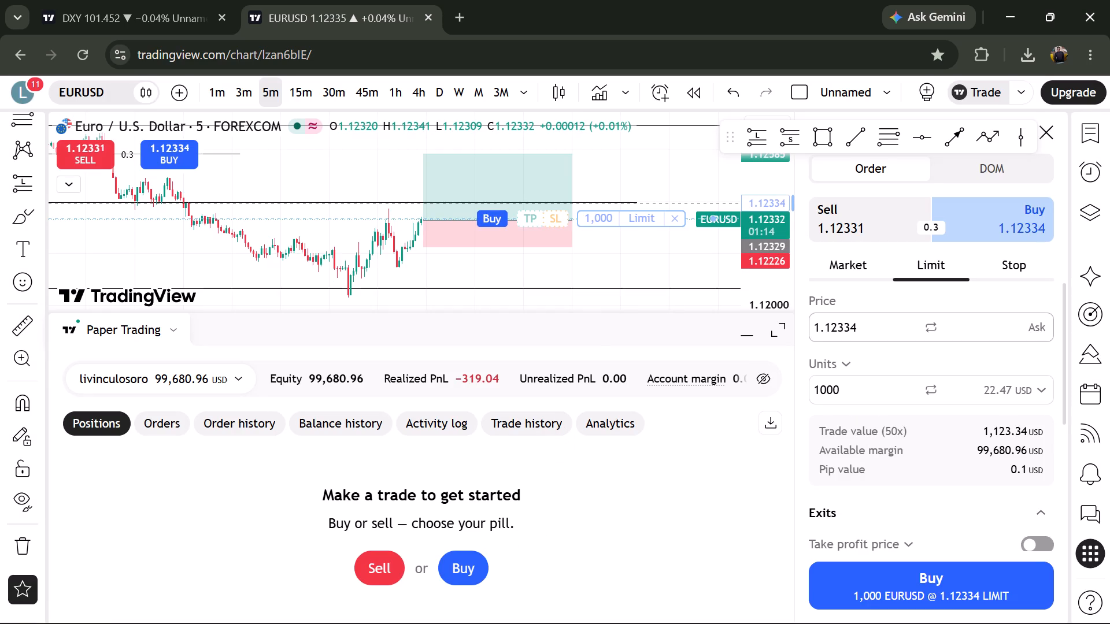
Enable the stop loss on the EURUSD buy limit order and set it to 1.12226.
scroll(613, 281, down, 1)
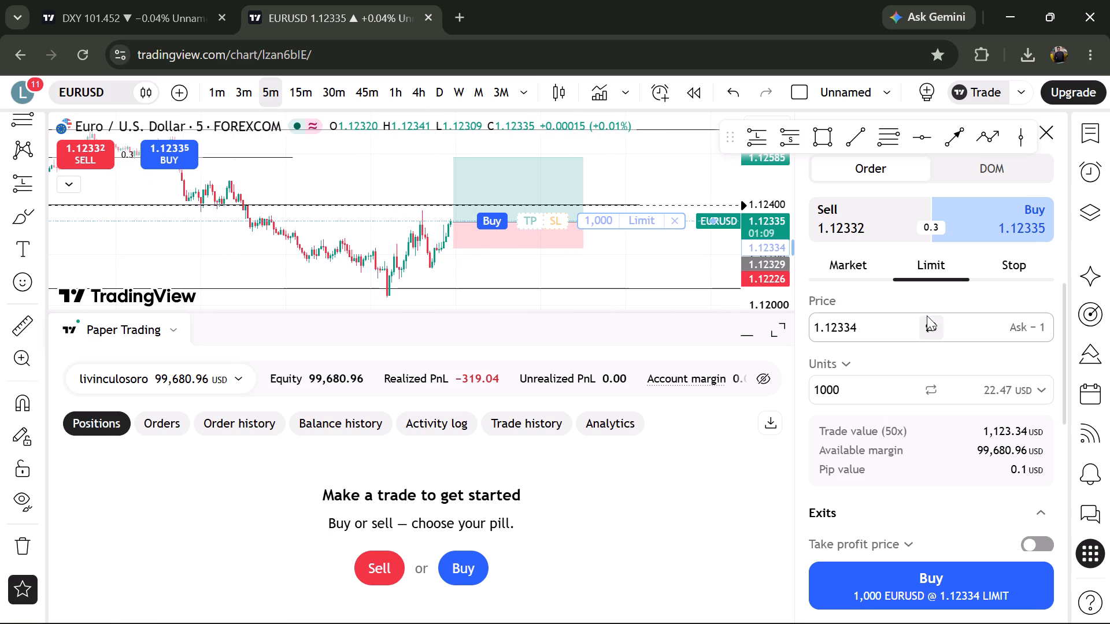
scroll(915, 381, down, 2)
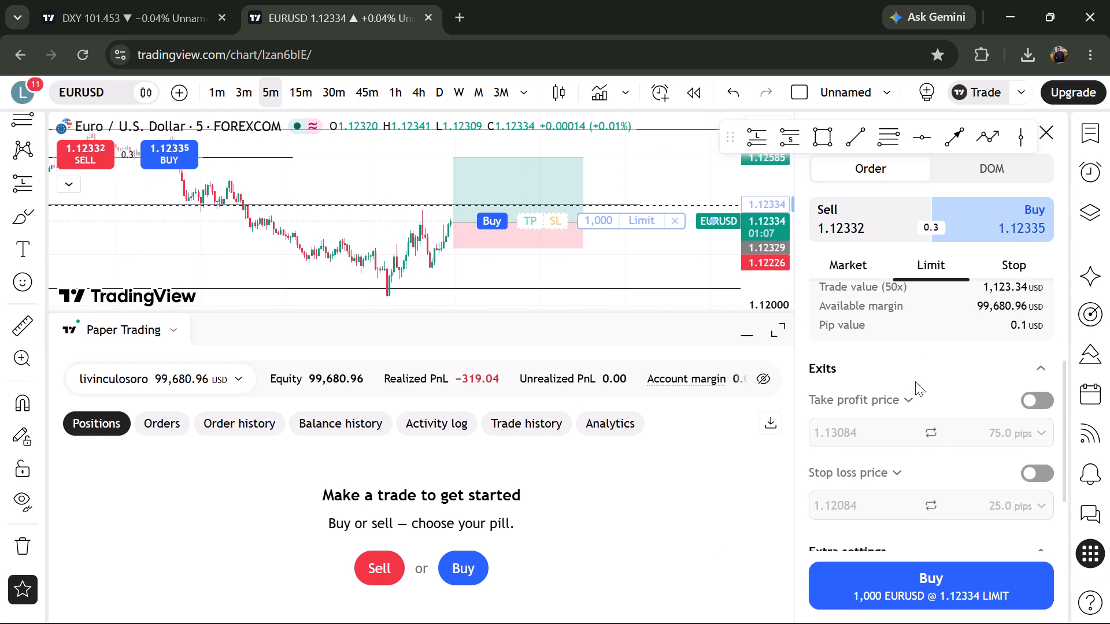
scroll(915, 381, down, 2)
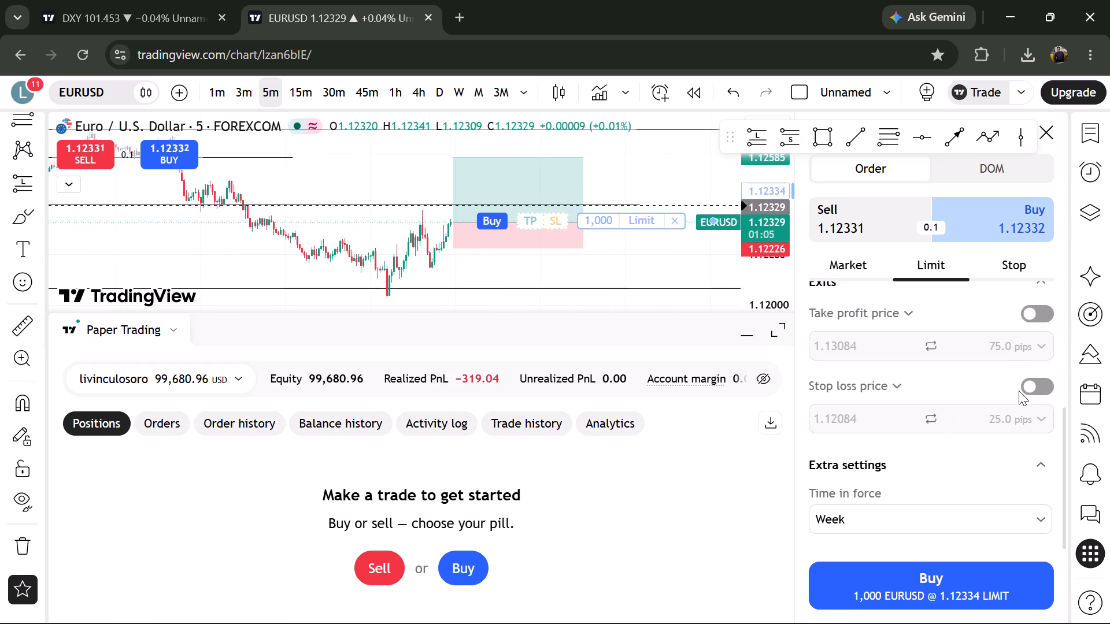
click(1031, 388)
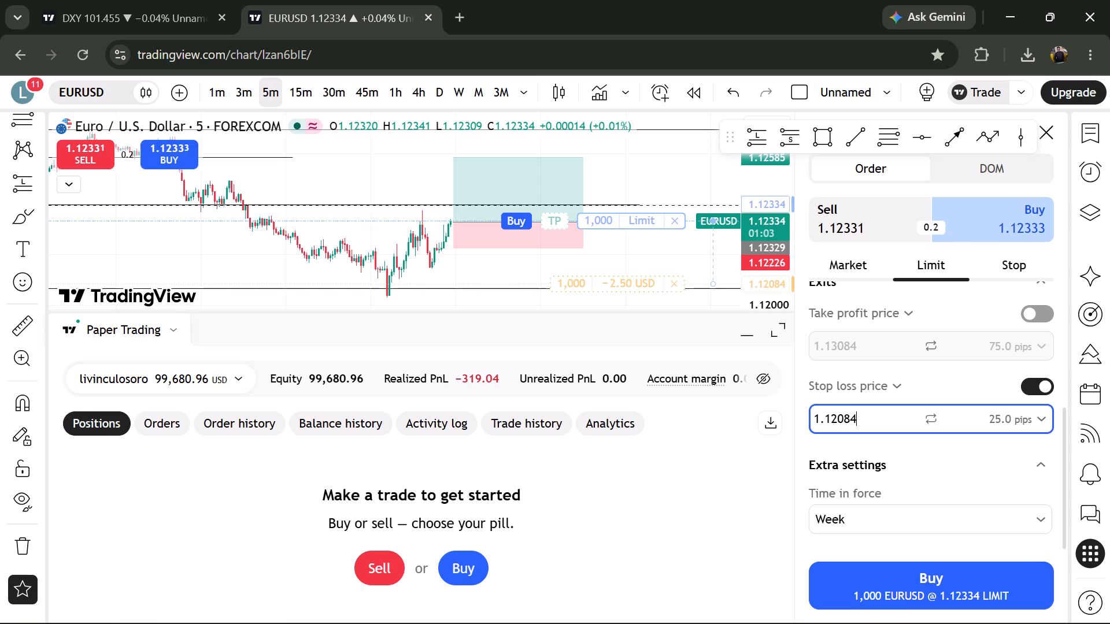
key(BackSpace)
key(BackSpace)
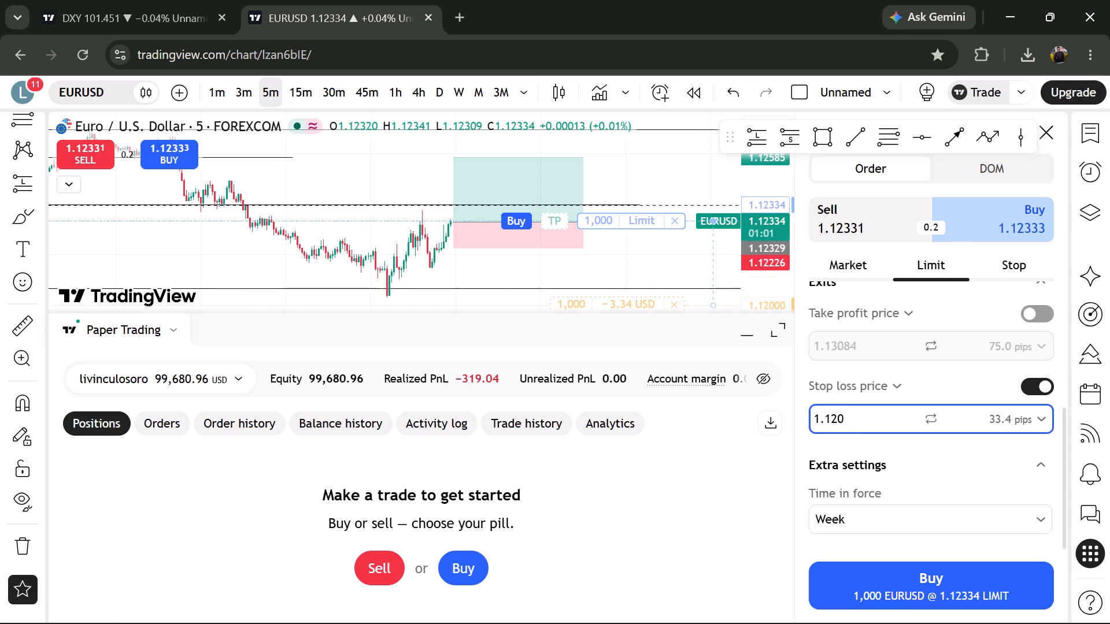
key(BackSpace)
key(2)
key(2)
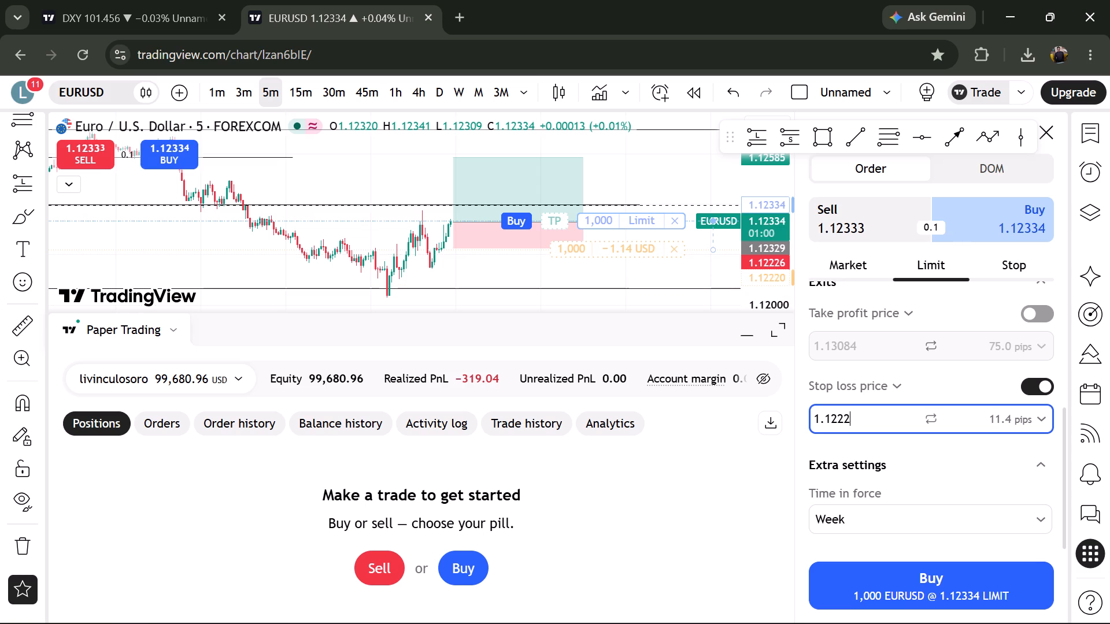
key(6)
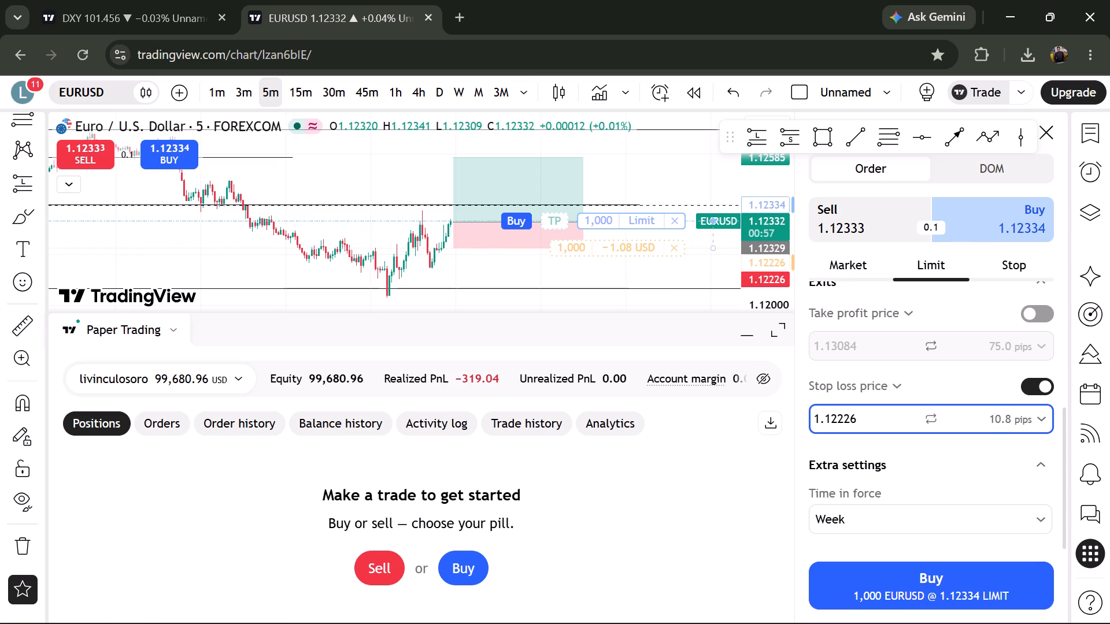
Enable the take profit on the EURUSD buy limit order and set it to 1.12585.
click(1024, 311)
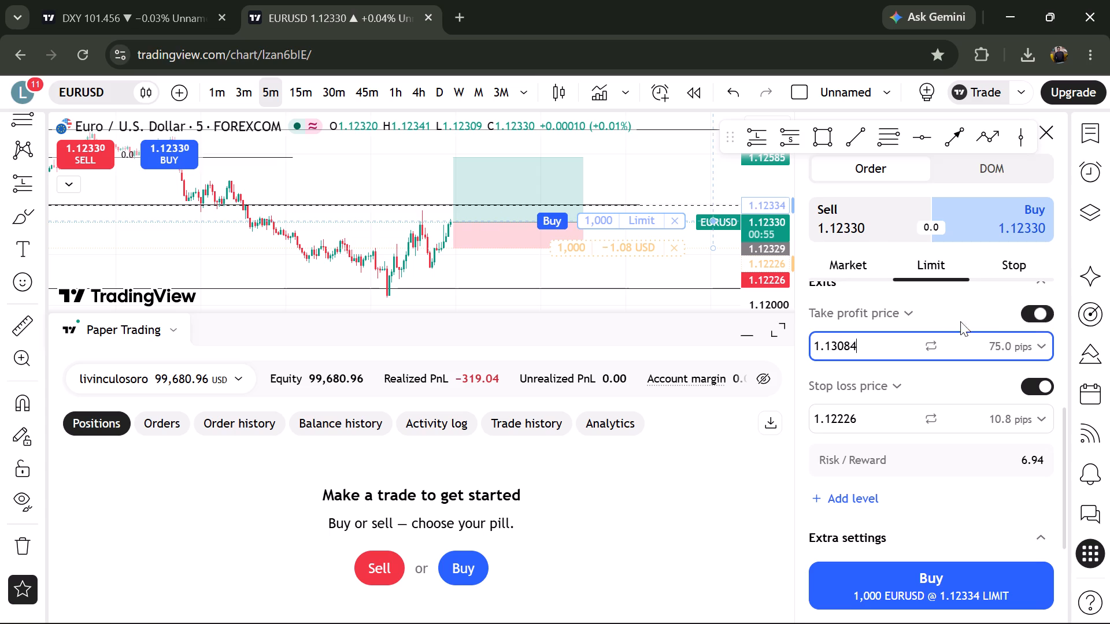
key(BackSpace)
key(BackSpace)
key(BackSpace)
key(BackSpace)
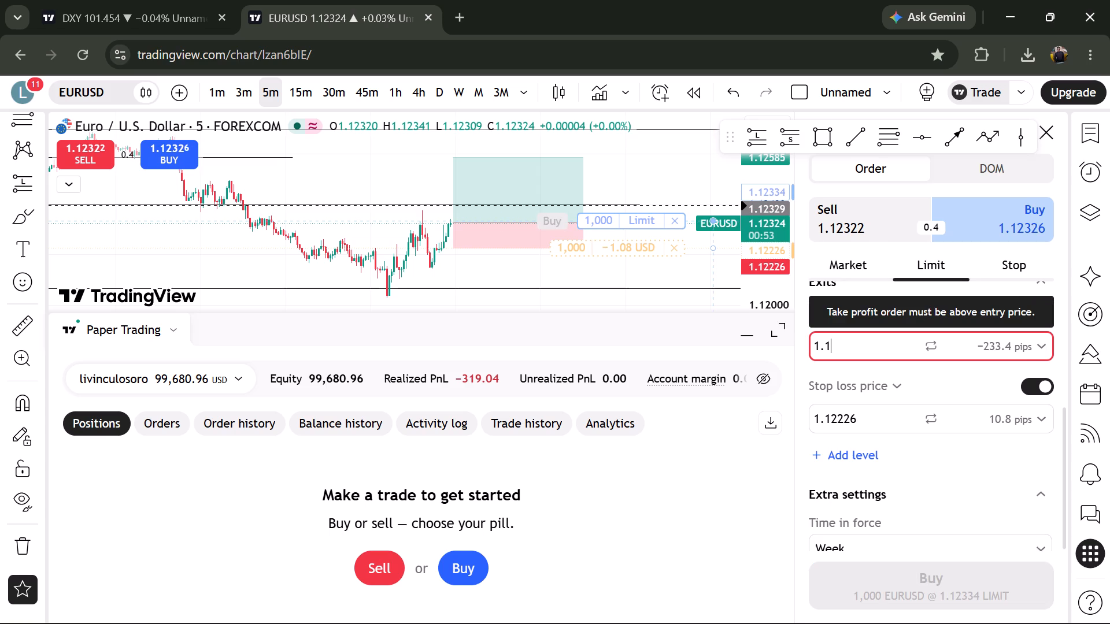
key(2)
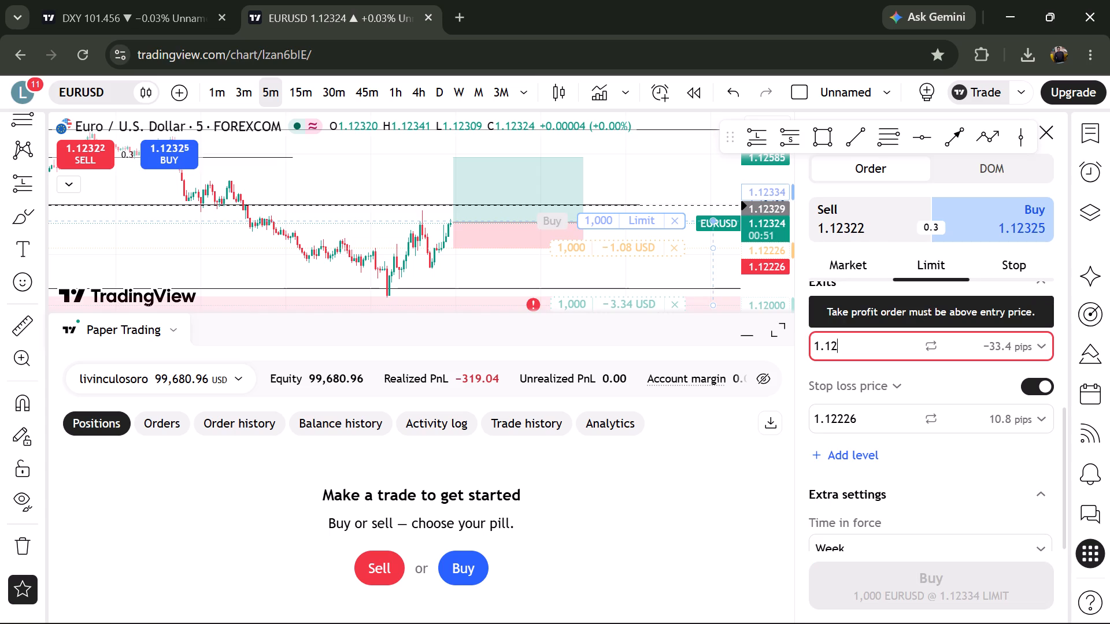
text(585)
Review the order settings and submit the limit buy of 1,000 EURUSD at 1.12334.
scroll(959, 435, down, 1)
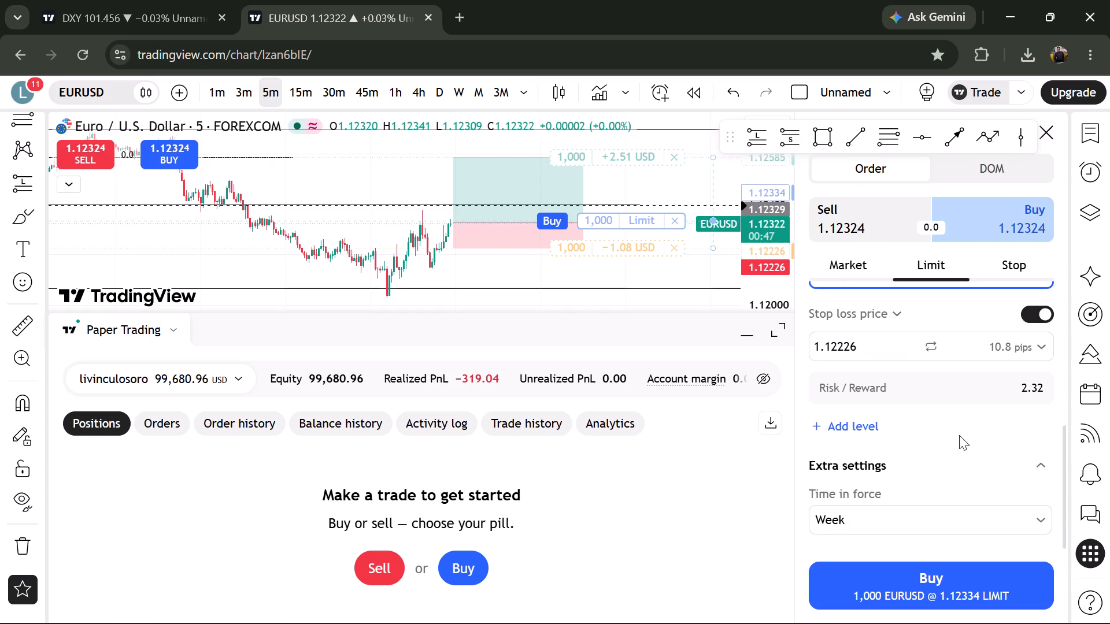
scroll(959, 435, down, 1)
scroll(959, 435, up, 3)
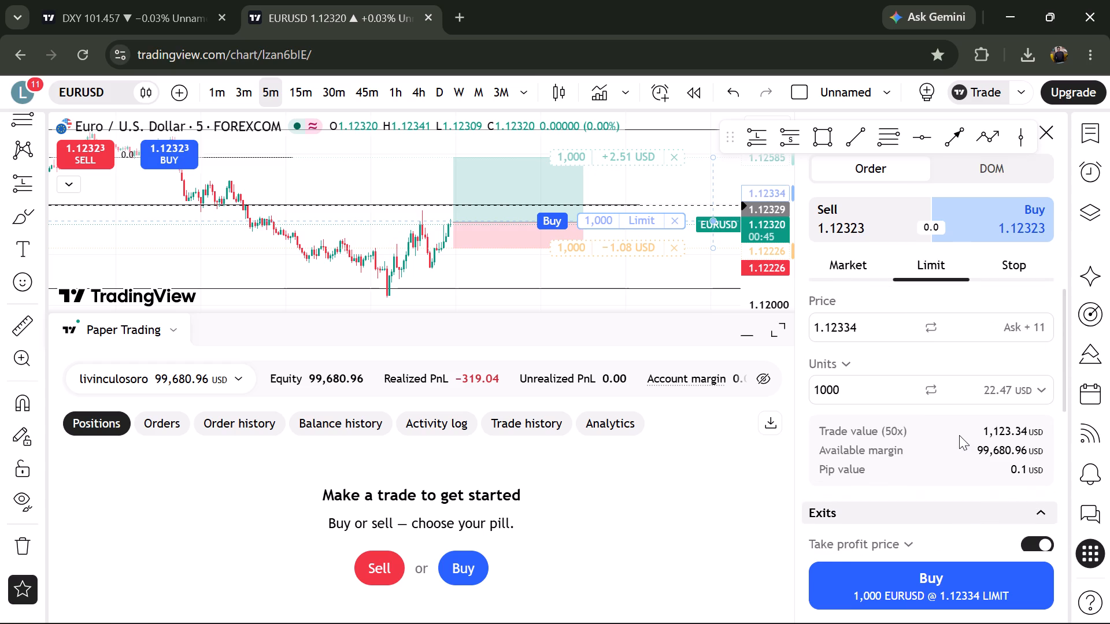
scroll(959, 435, up, 1)
click(867, 388)
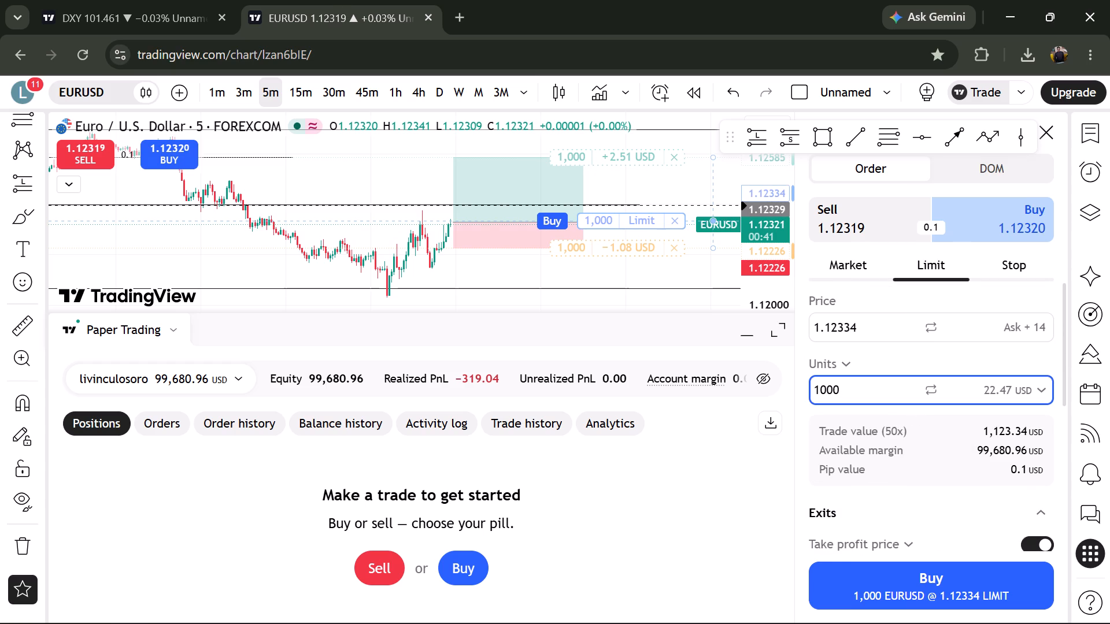
click(911, 582)
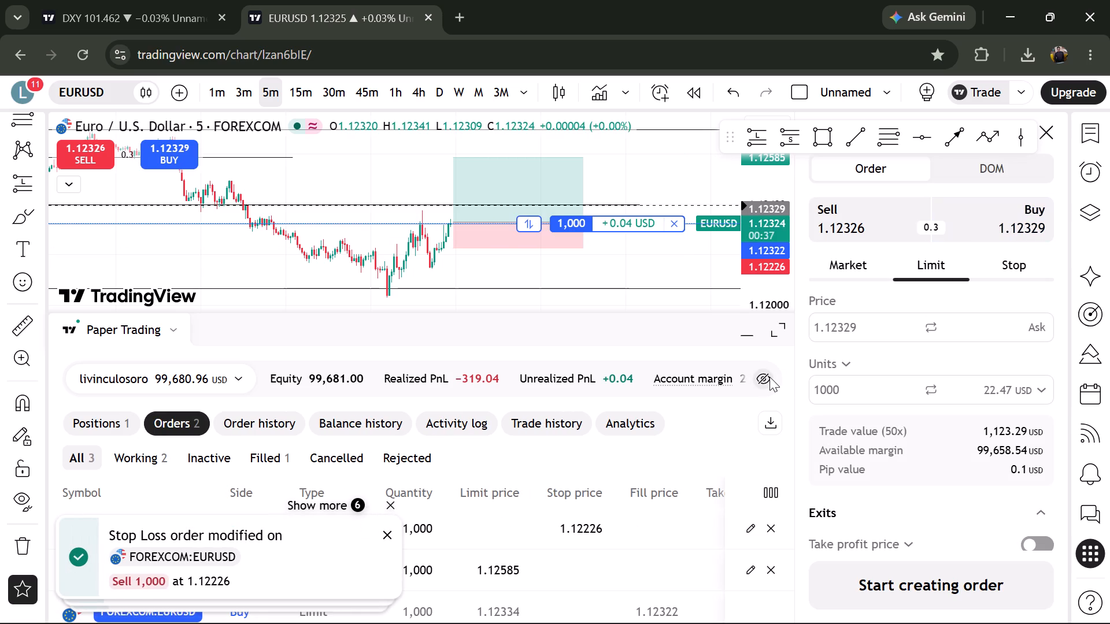
Close the EURUSD order ticket and dismiss all the order notifications.
scroll(891, 311, down, 1)
scroll(891, 311, up, 2)
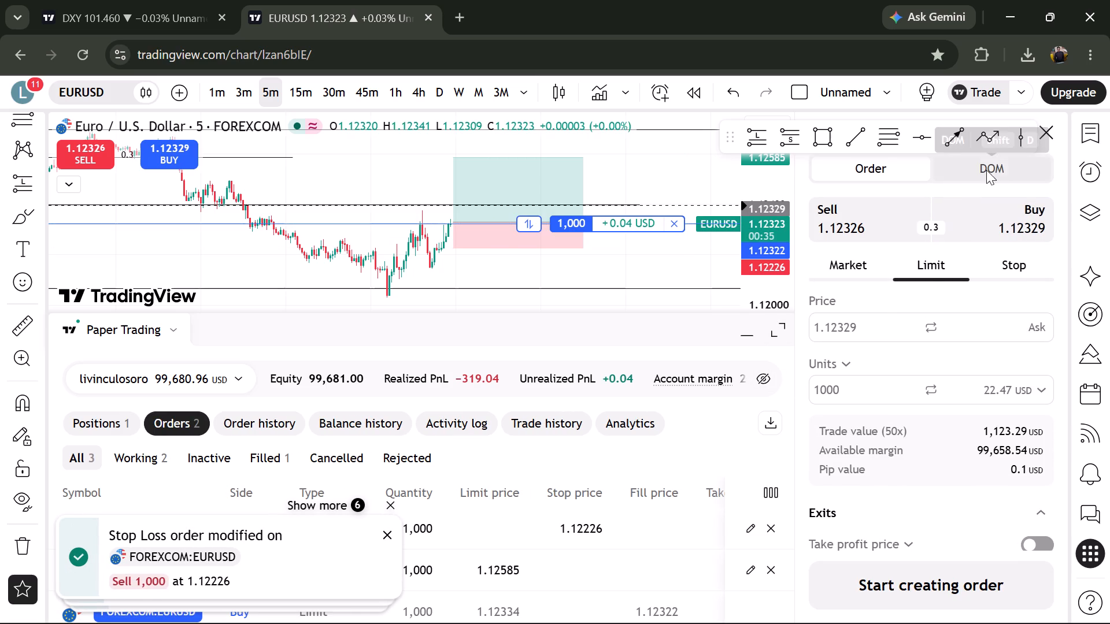
click(1043, 139)
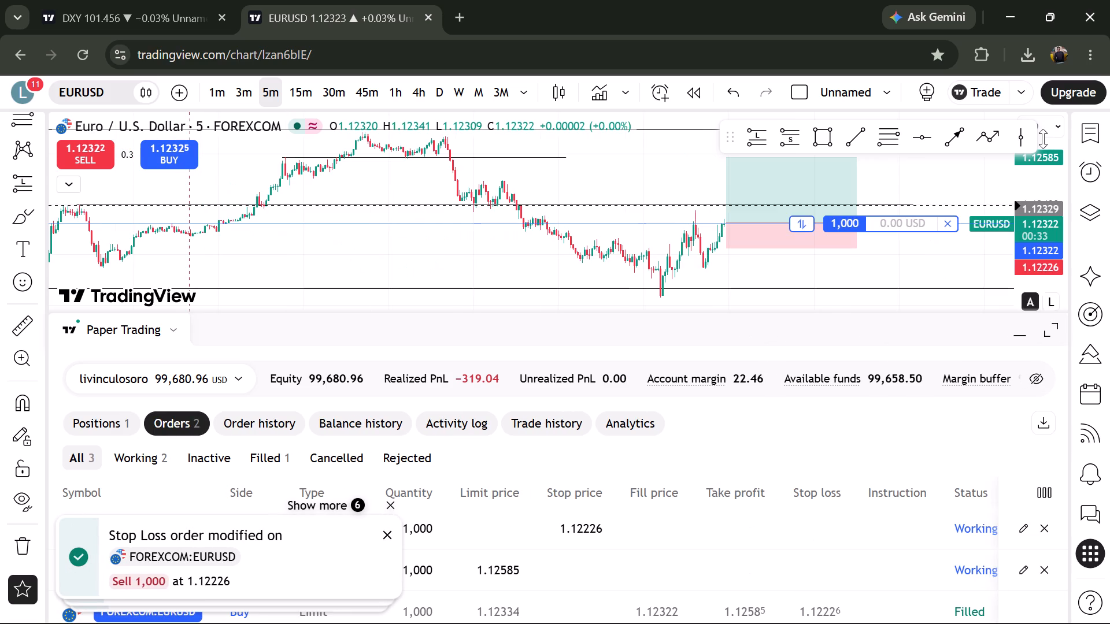
click(389, 536)
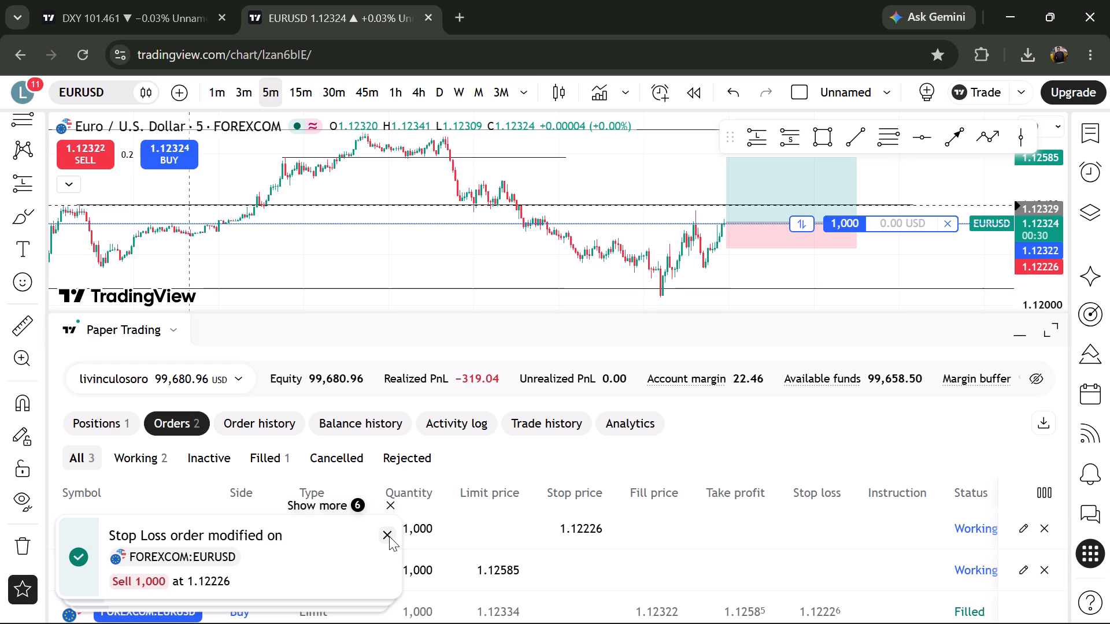
click(389, 536)
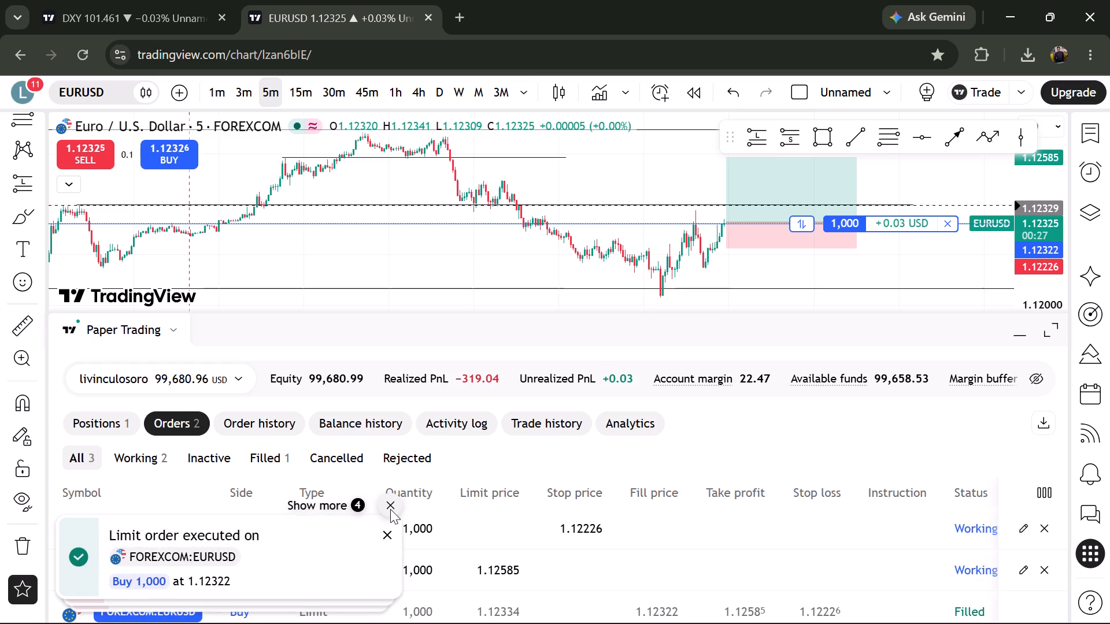
click(390, 509)
Review the EURUSD stop loss, take profit and entry orders, and open the Paper Trading positions list.
scroll(424, 516, down, 1)
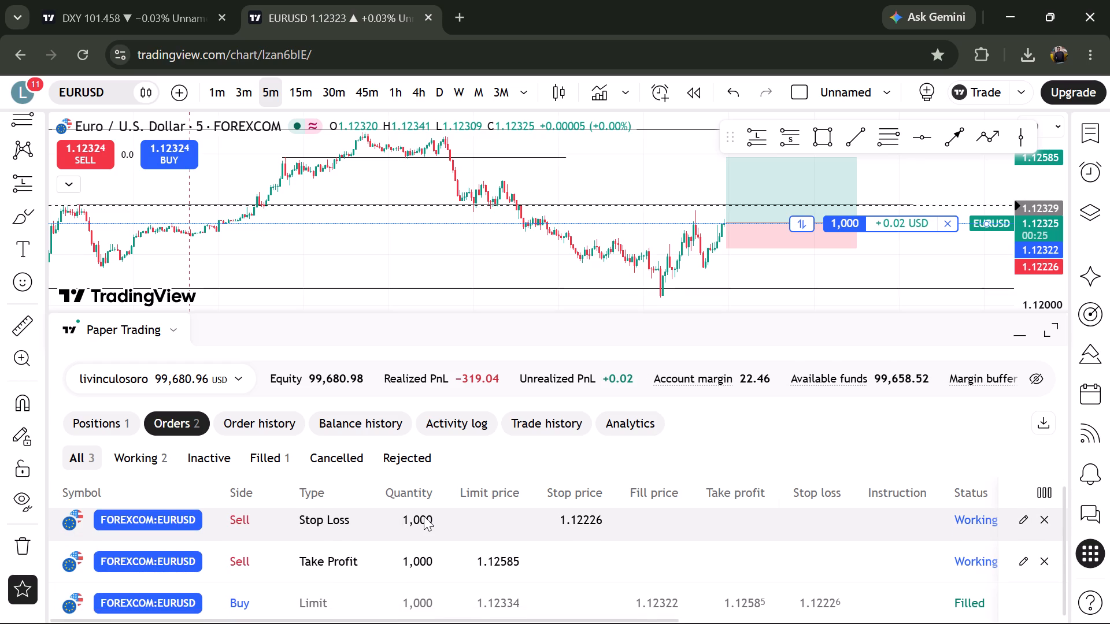
scroll(424, 516, up, 2)
scroll(643, 414, down, 1)
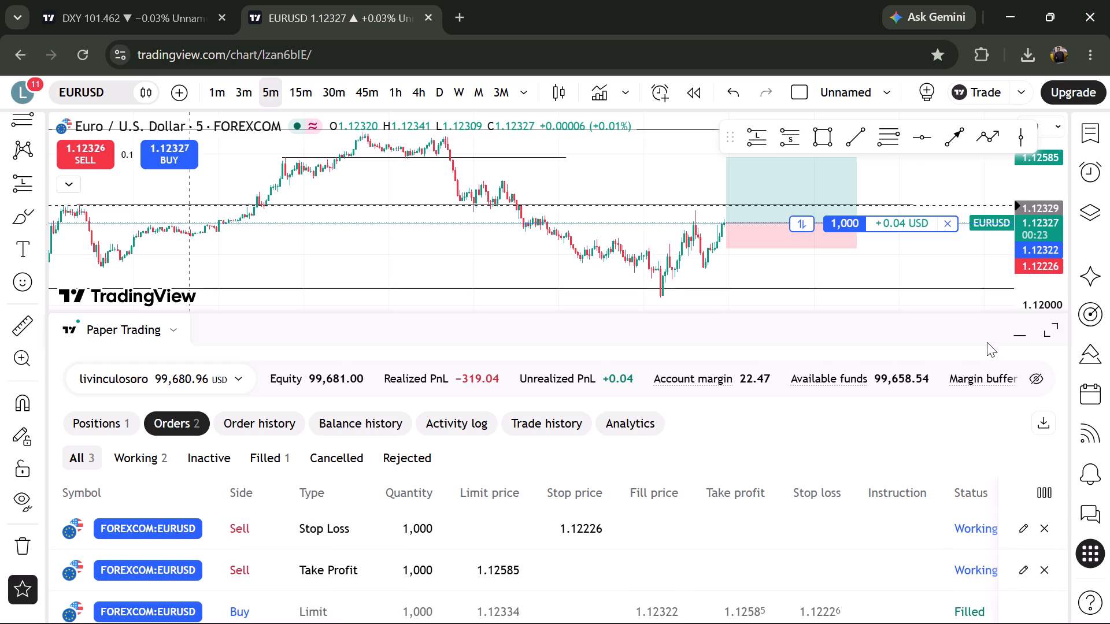
scroll(502, 516, up, 1)
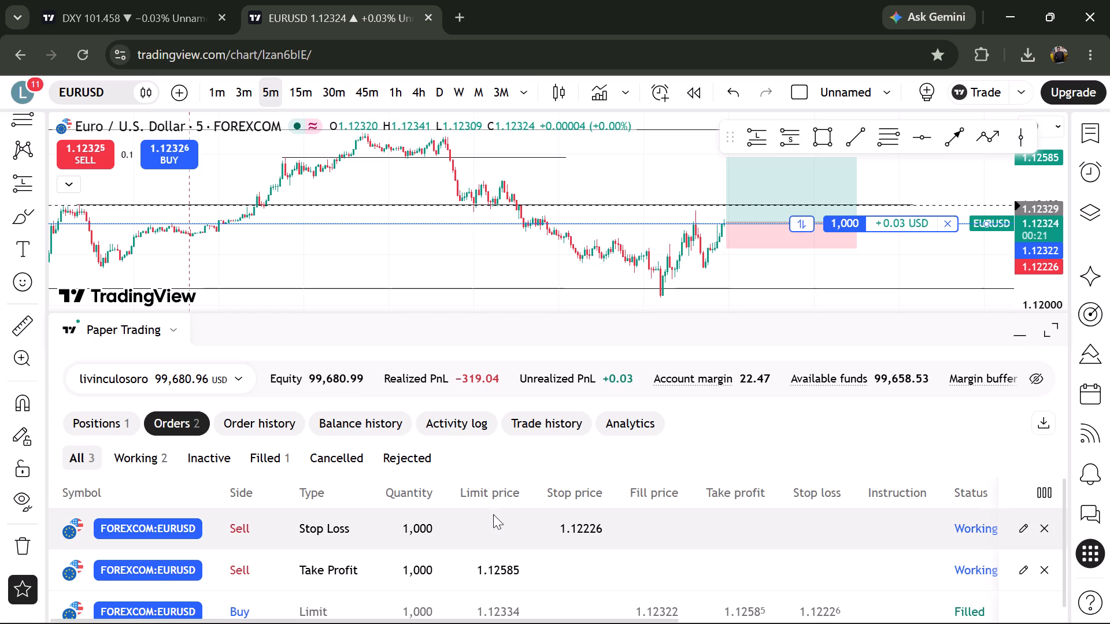
click(119, 418)
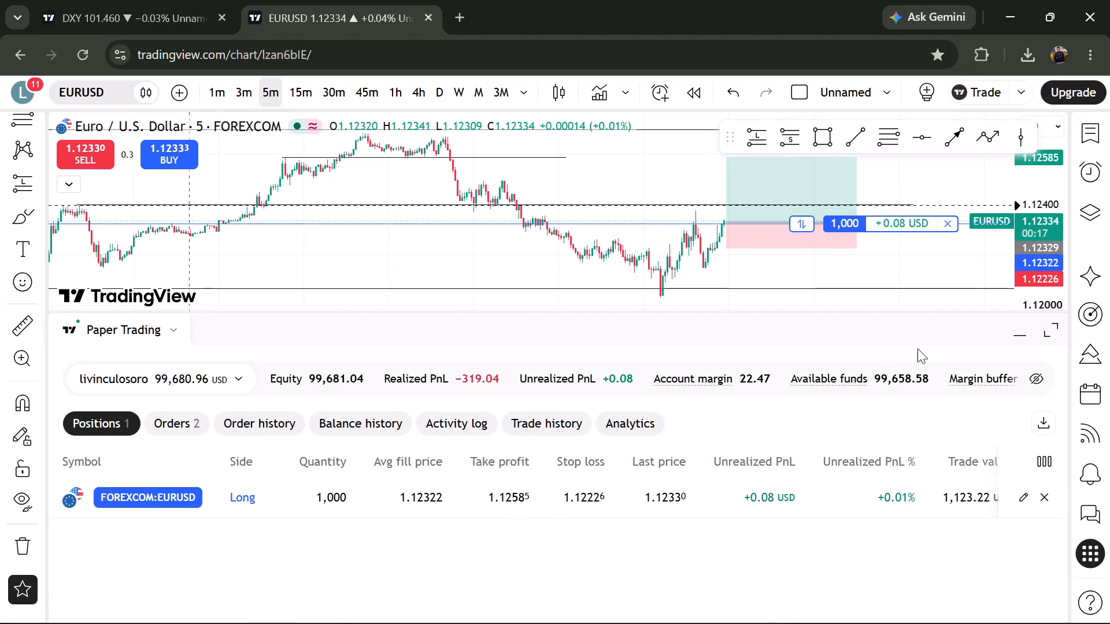
Shrink the Paper Trading area to give the EURUSD chart more height.
drag(877, 311, 855, 501)
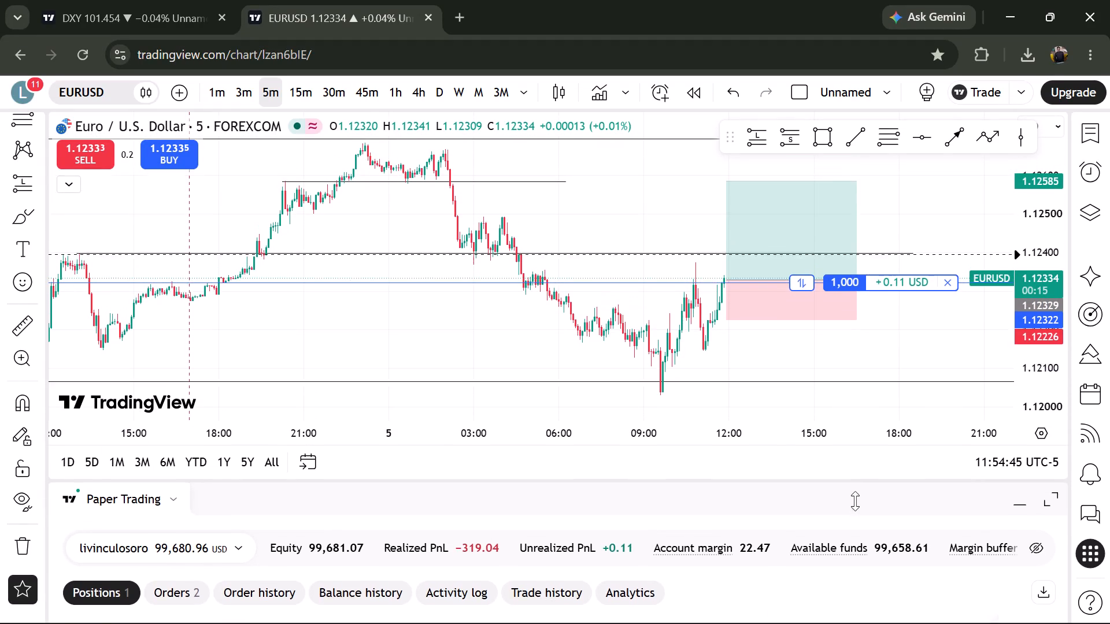
drag(855, 501, 849, 518)
Examine the open EURUSD long against its risk/reward drawing on the 5-minute chart and compare with the DXY chart.
scroll(786, 445, left, 2)
scroll(786, 445, down, 1)
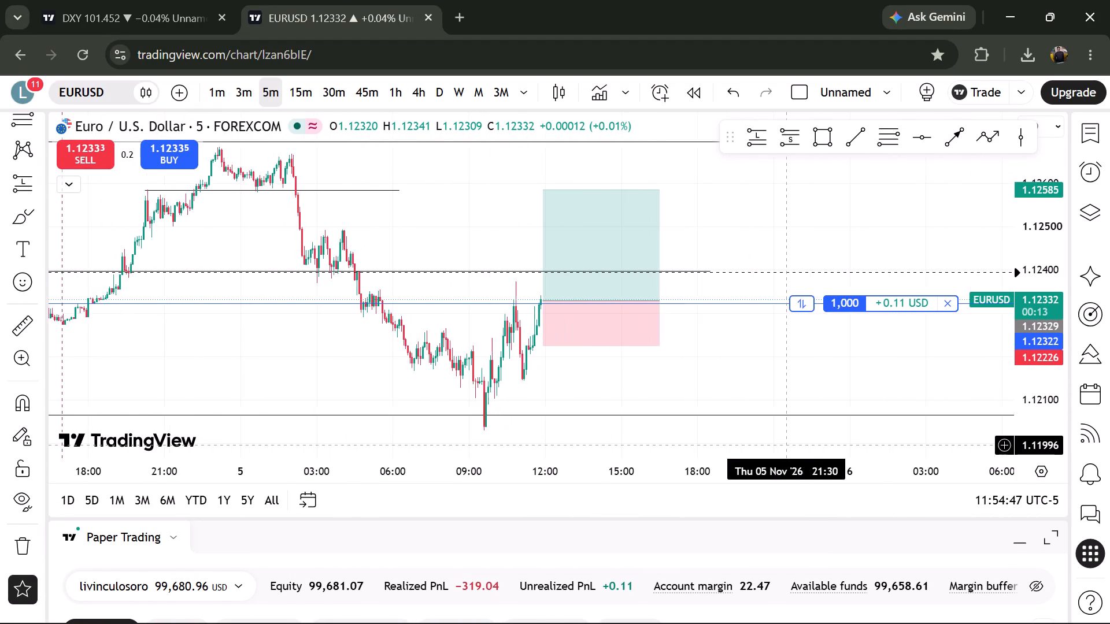
scroll(786, 445, up, 3)
scroll(786, 445, right, 1)
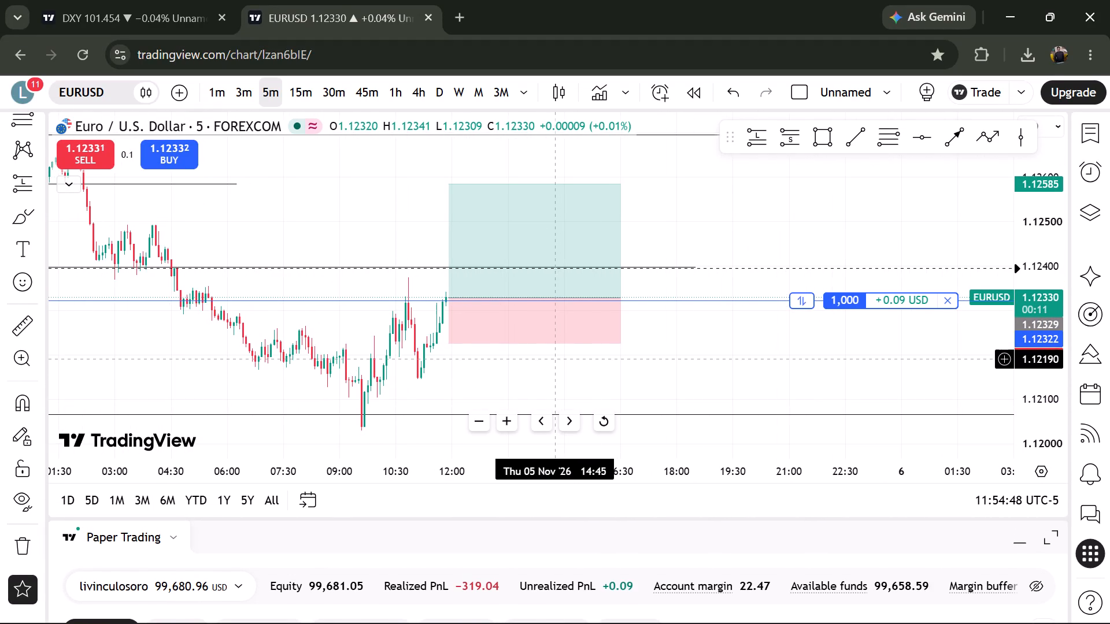
click(555, 359)
scroll(555, 359, down, 2)
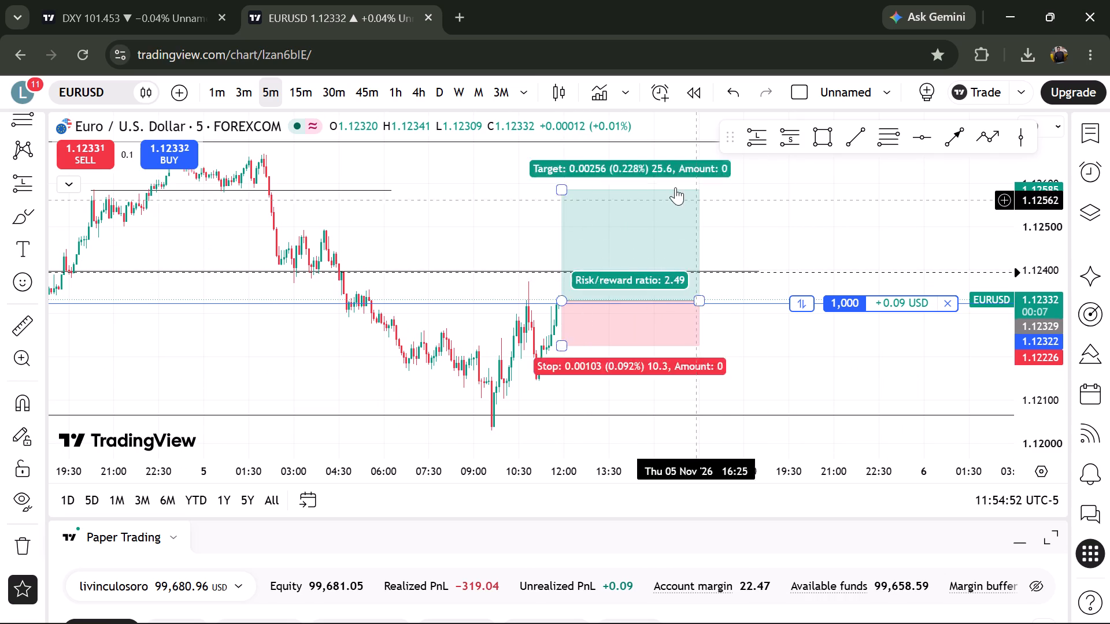
scroll(741, 395, down, 1)
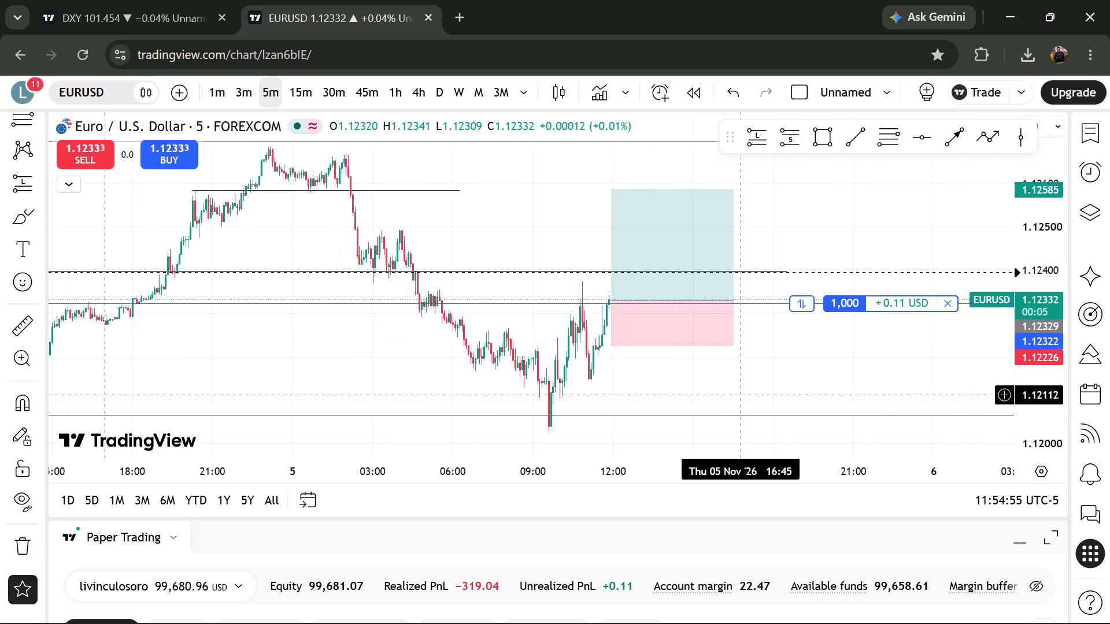
scroll(741, 395, up, 1)
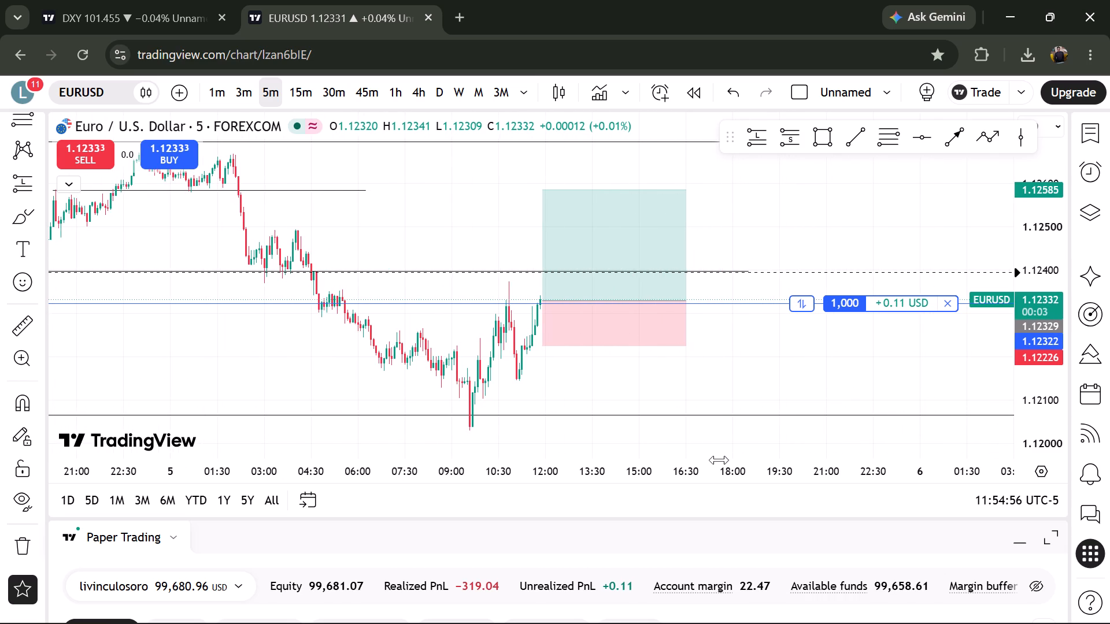
click(138, 26)
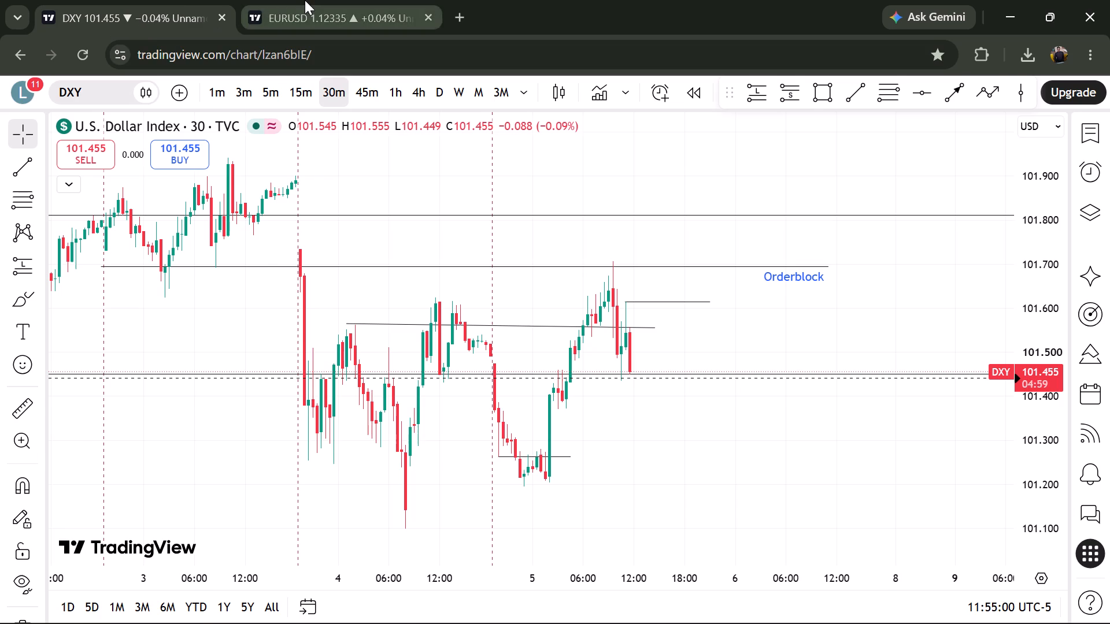
click(305, 0)
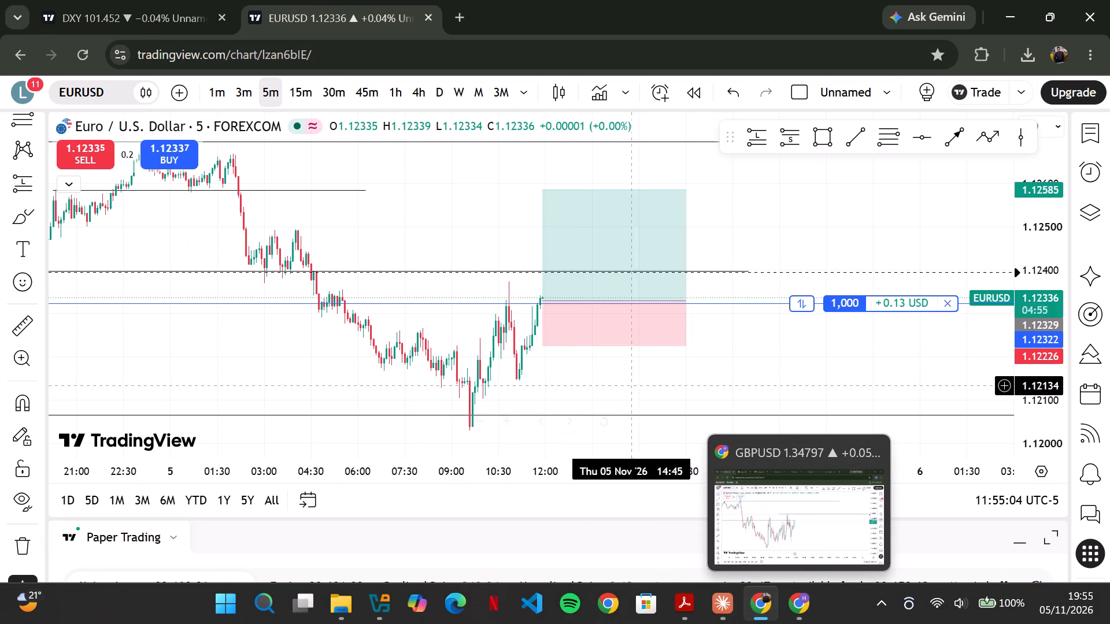
click(579, 306)
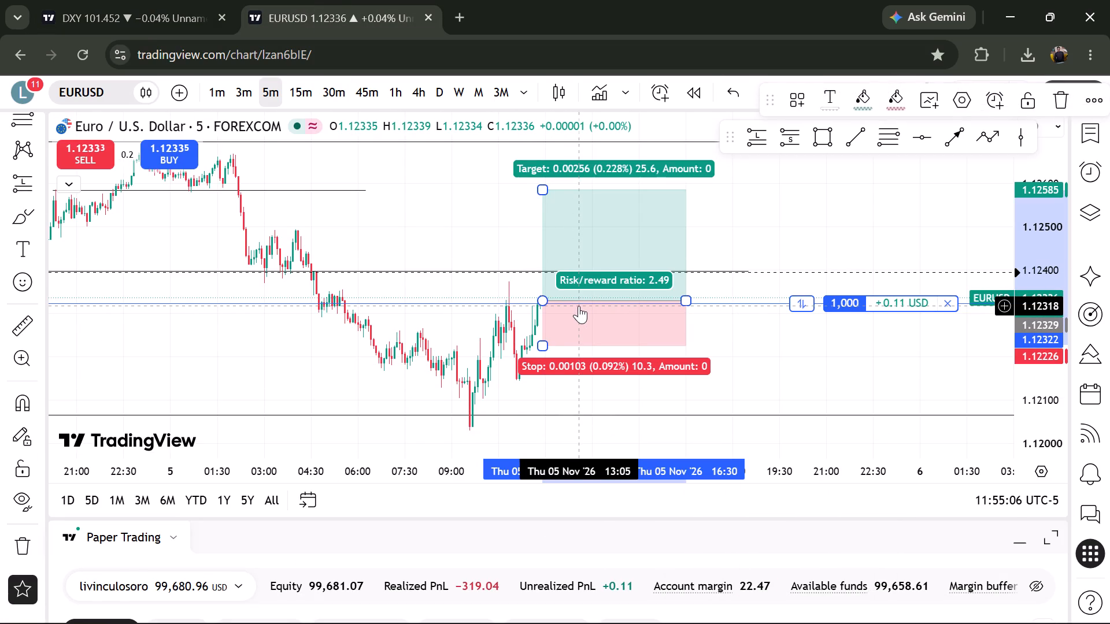
click(727, 405)
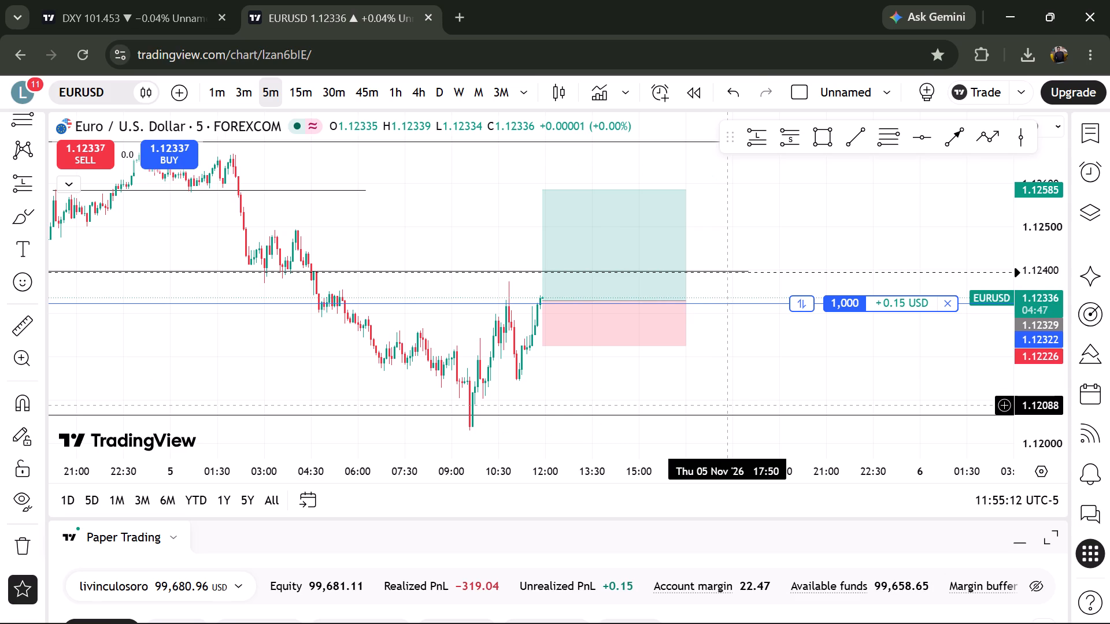
Switch to the GBPUSD chart and examine its 5-minute price action against the marked levels.
click(790, 608)
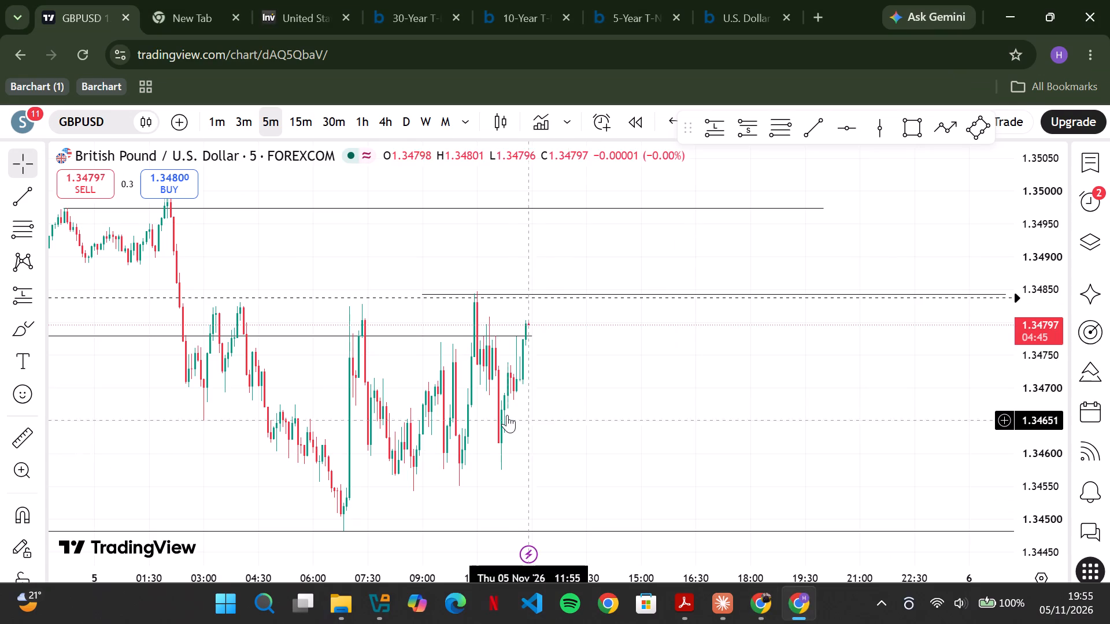
scroll(507, 415, right, 1)
scroll(368, 210, right, 1)
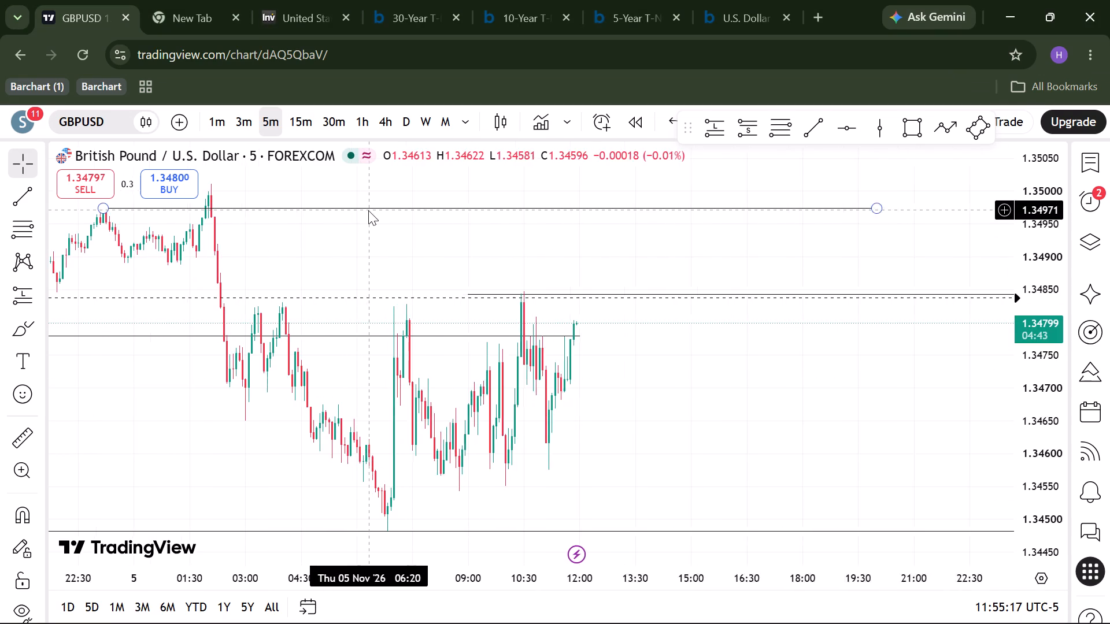
scroll(368, 210, right, 1)
scroll(368, 210, up, 1)
scroll(368, 210, down, 1)
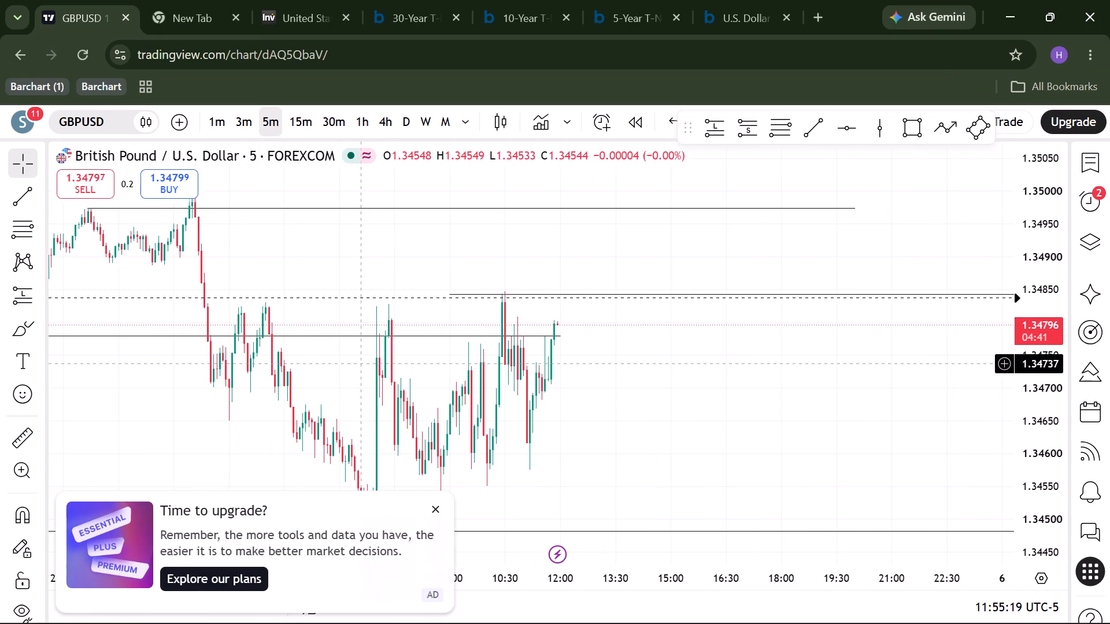
click(437, 509)
scroll(437, 509, up, 1)
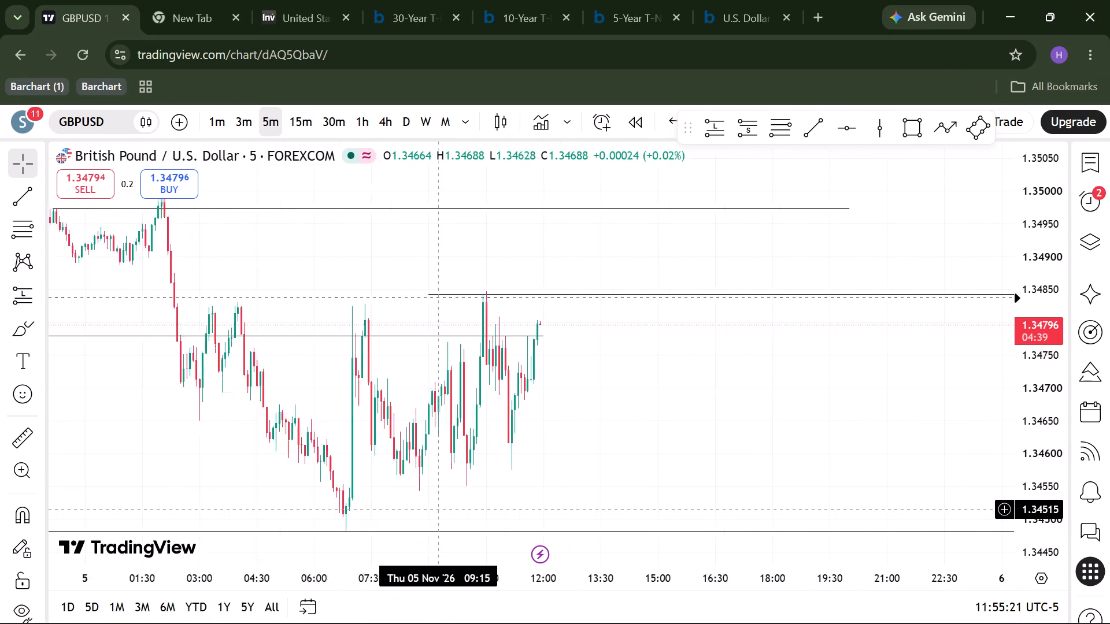
scroll(437, 509, up, 2)
click(802, 133)
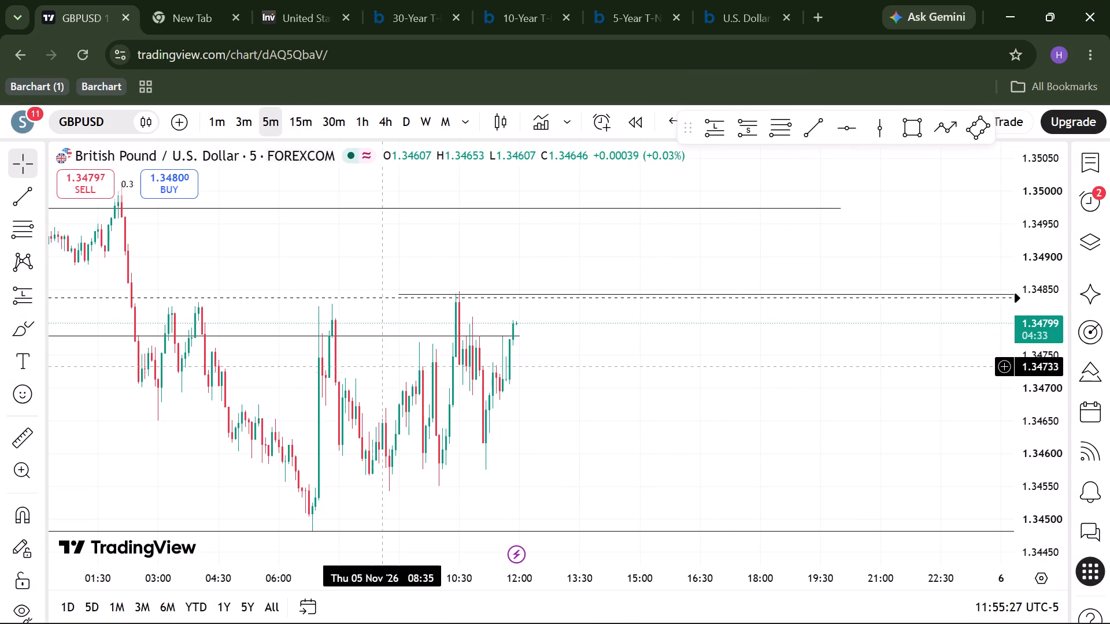
scroll(383, 372, down, 4)
scroll(383, 372, left, 2)
scroll(383, 372, down, 1)
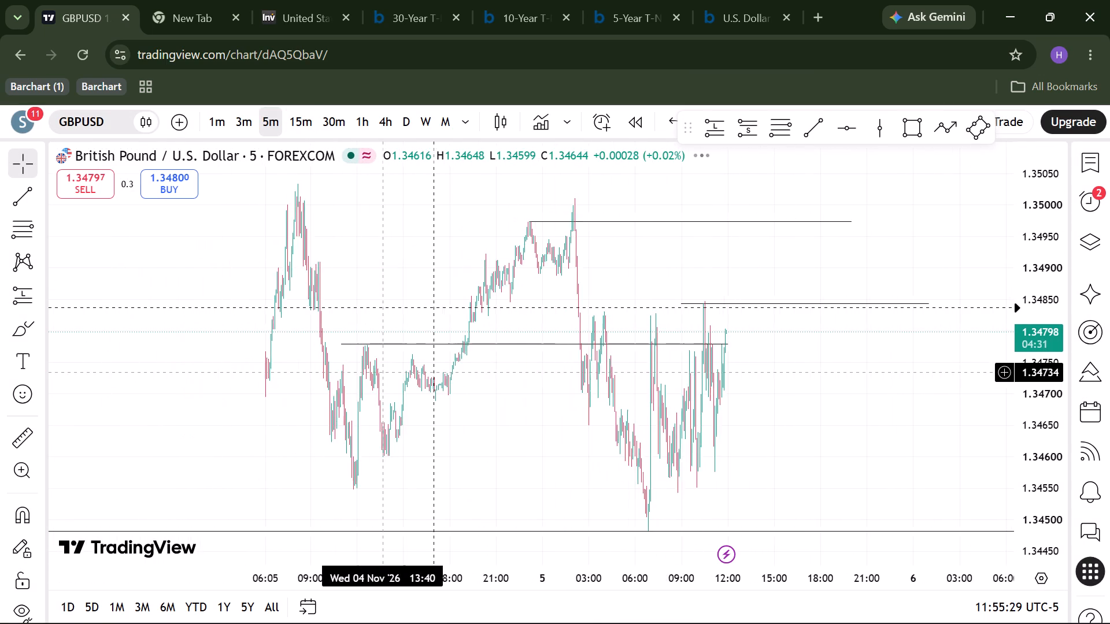
scroll(383, 372, down, 1)
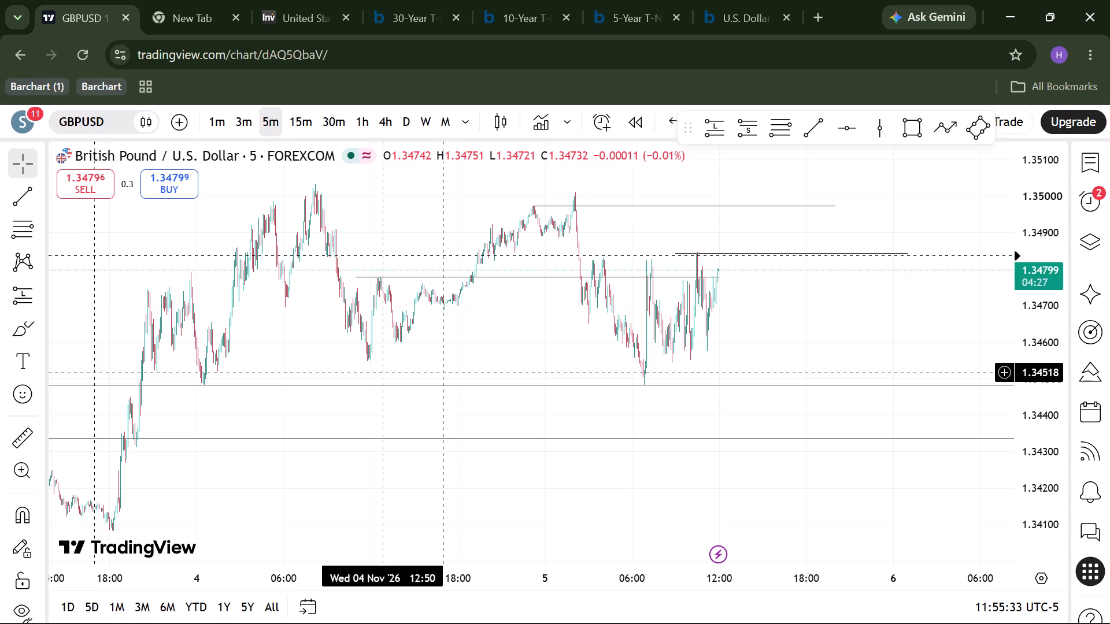
Place a long position drawing on GBPUSD at the current candle with entry about 1.34807 and stop at 1.34705.
click(705, 129)
scroll(734, 285, up, 3)
scroll(734, 285, right, 1)
scroll(734, 285, up, 1)
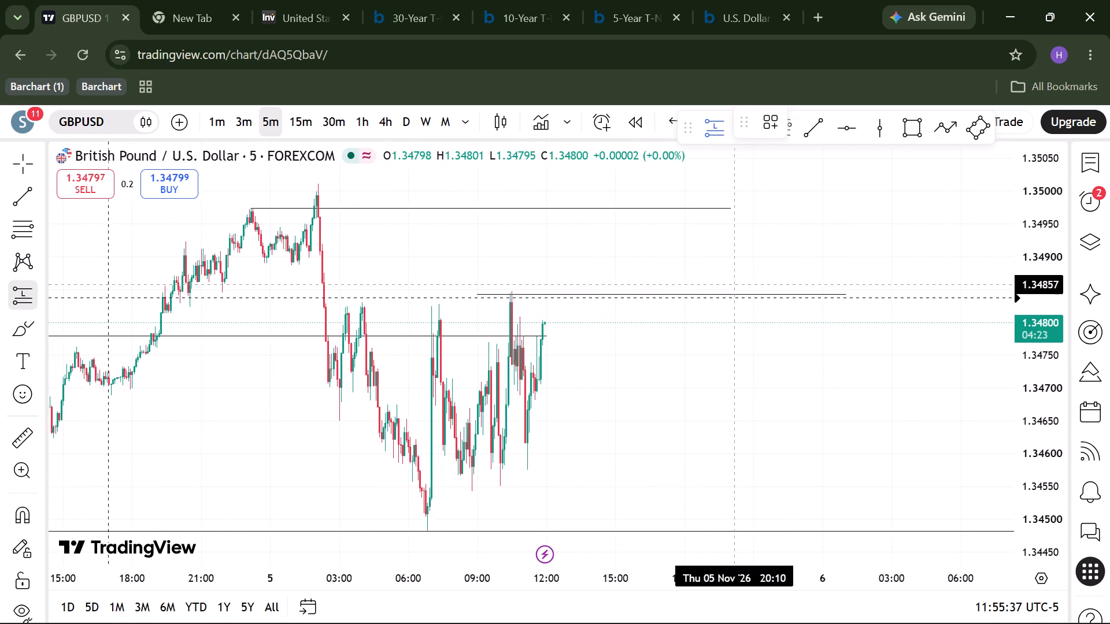
scroll(734, 285, up, 1)
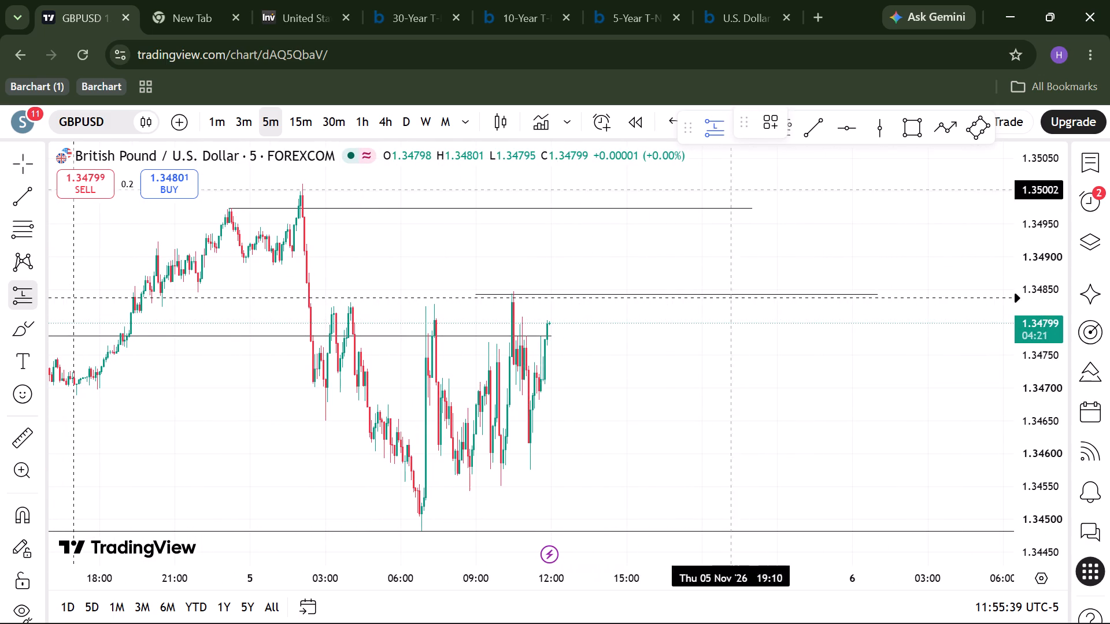
click(548, 318)
drag(549, 390, 555, 387)
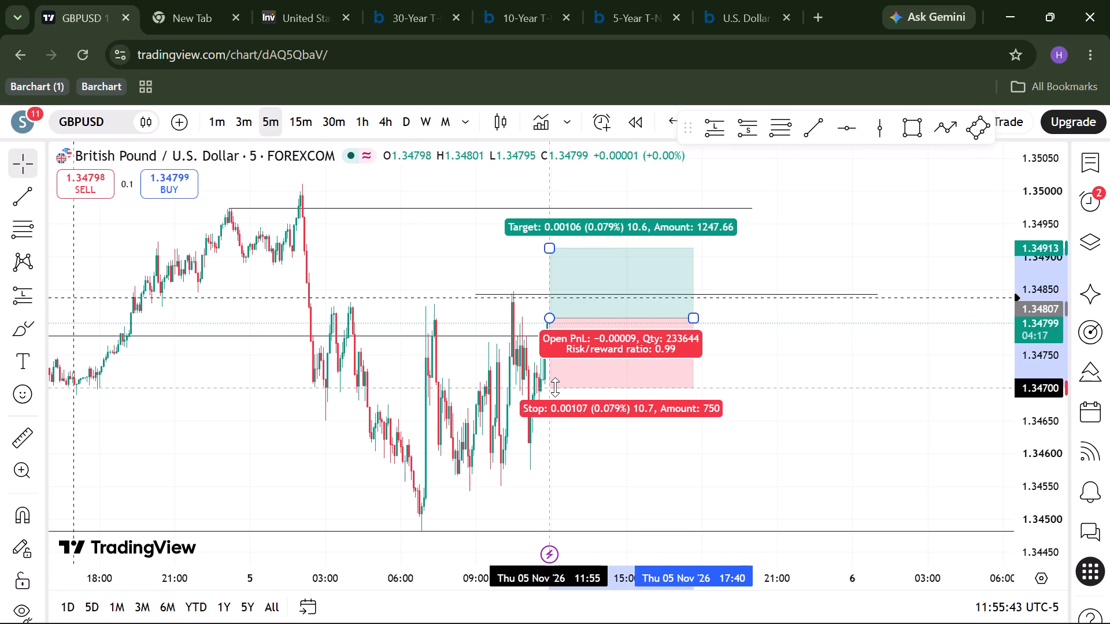
drag(555, 387, 560, 384)
Extend the GBPUSD long position drawing in time to 5 November 21:30.
scroll(557, 433, down, 2)
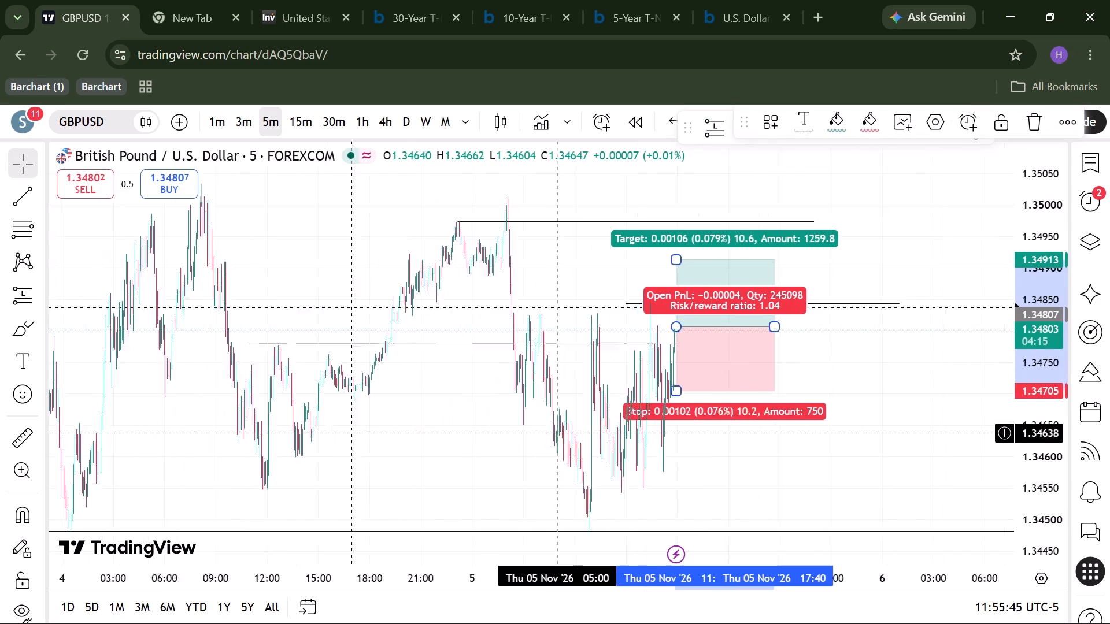
scroll(557, 433, down, 2)
drag(756, 265, 806, 262)
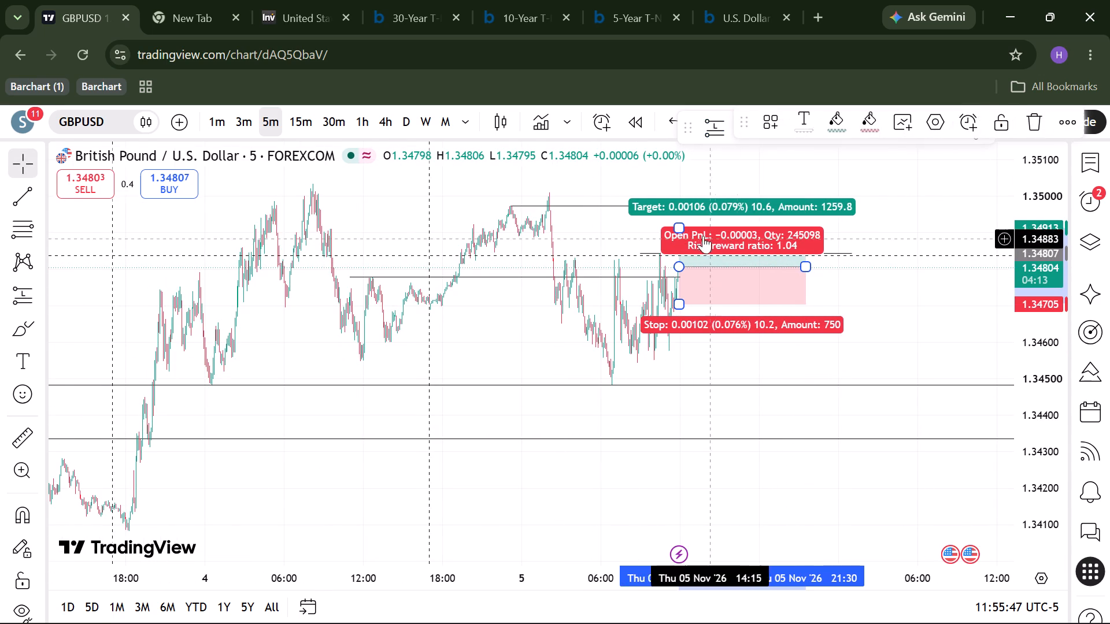
Raise the GBPUSD long position's target to about 1.35038, at the previous day's high, and deselect the drawing.
drag(679, 224, 692, 203)
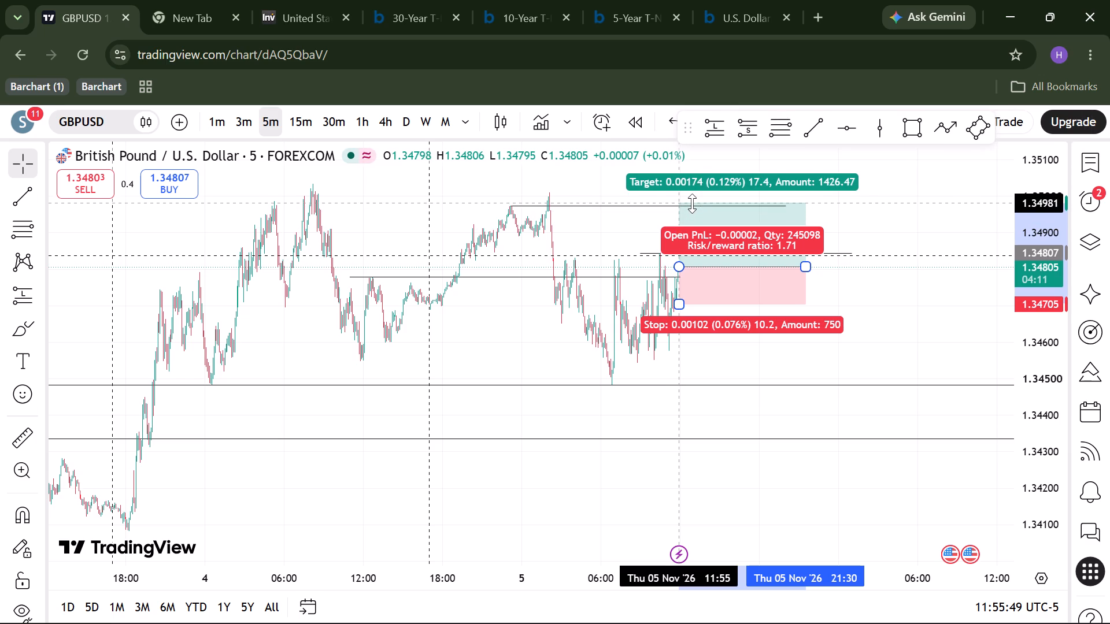
drag(692, 203, 693, 196)
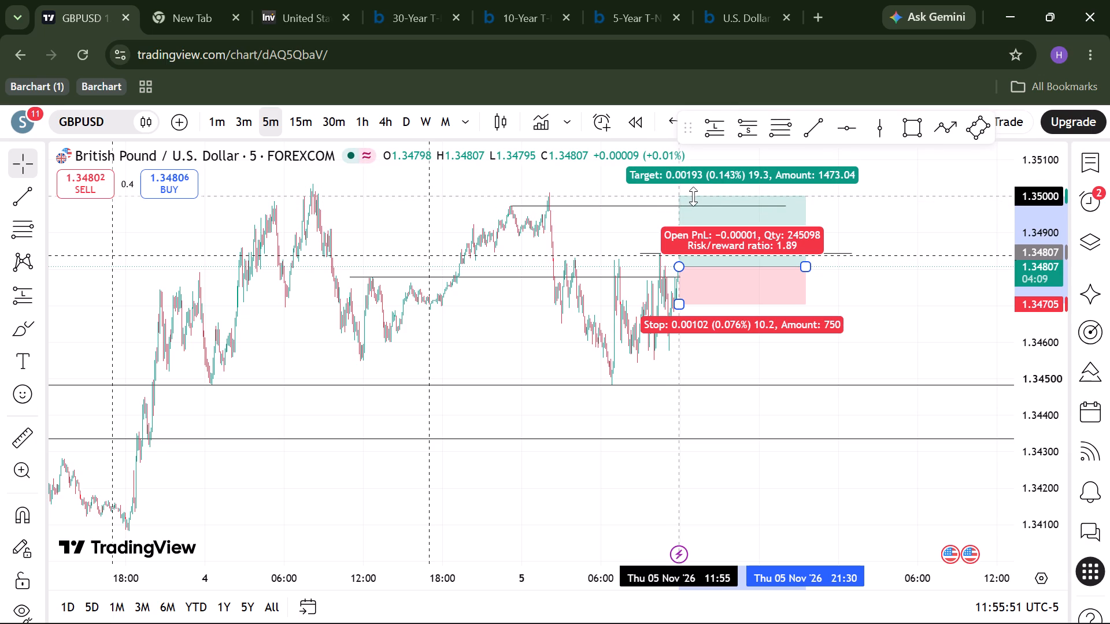
drag(693, 196, 689, 193)
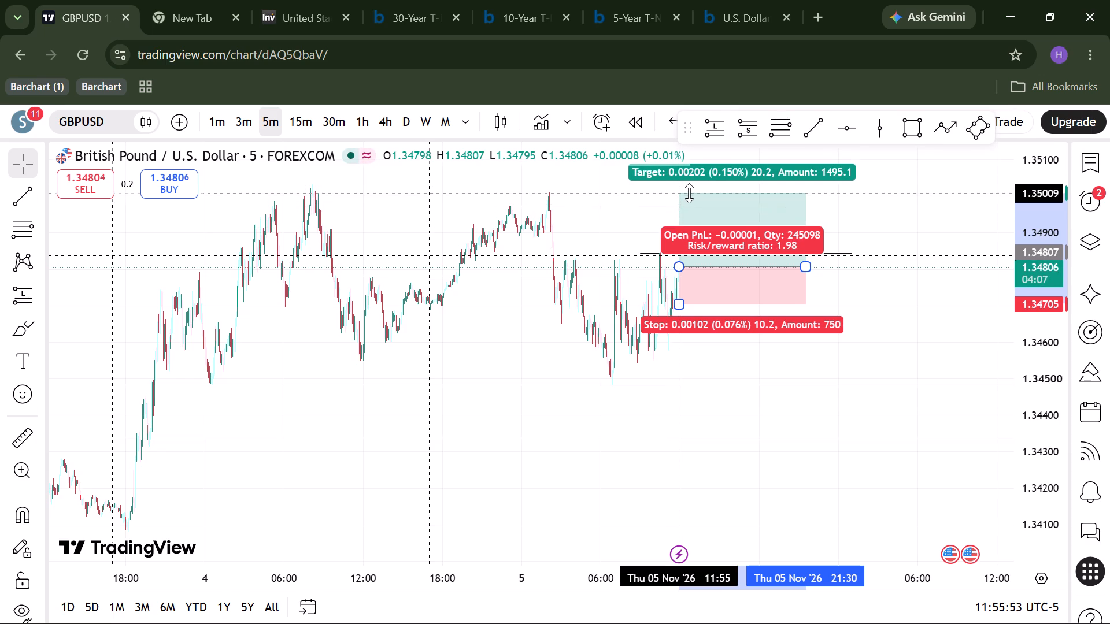
drag(689, 193, 700, 183)
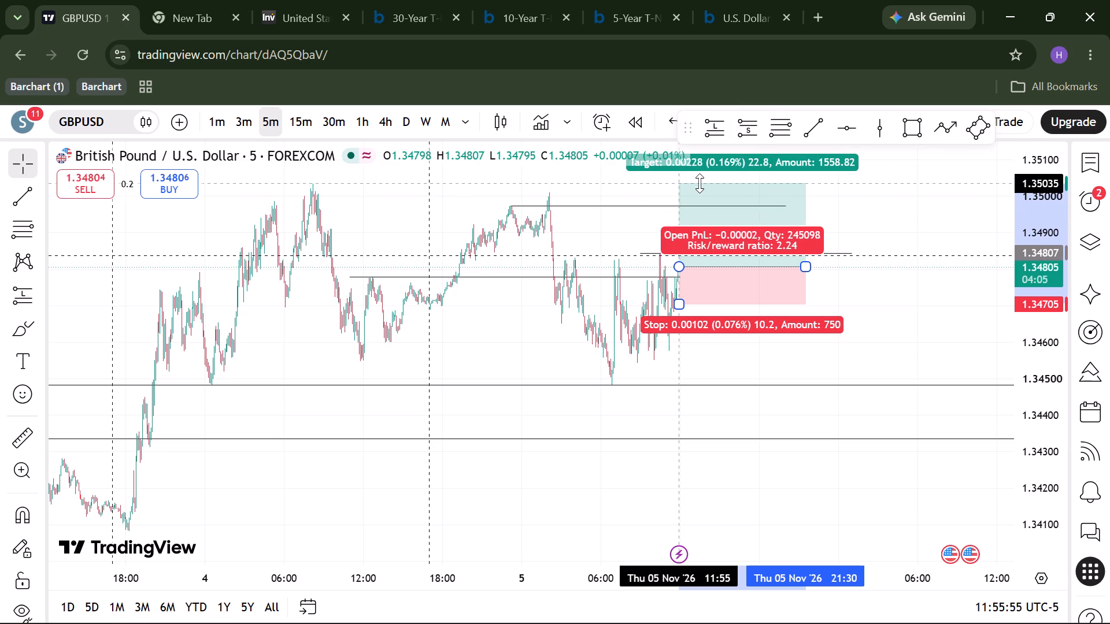
drag(700, 183, 701, 183)
click(512, 313)
scroll(512, 313, up, 2)
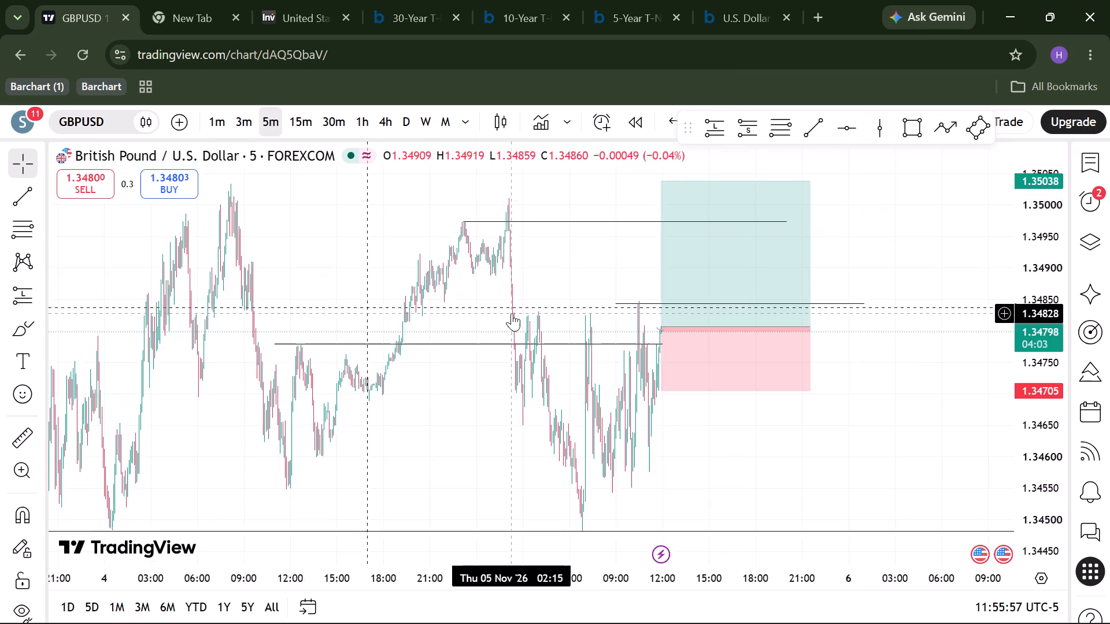
Start a buy trade on GBPUSD and connect Paper Trading as the broker.
scroll(512, 313, up, 5)
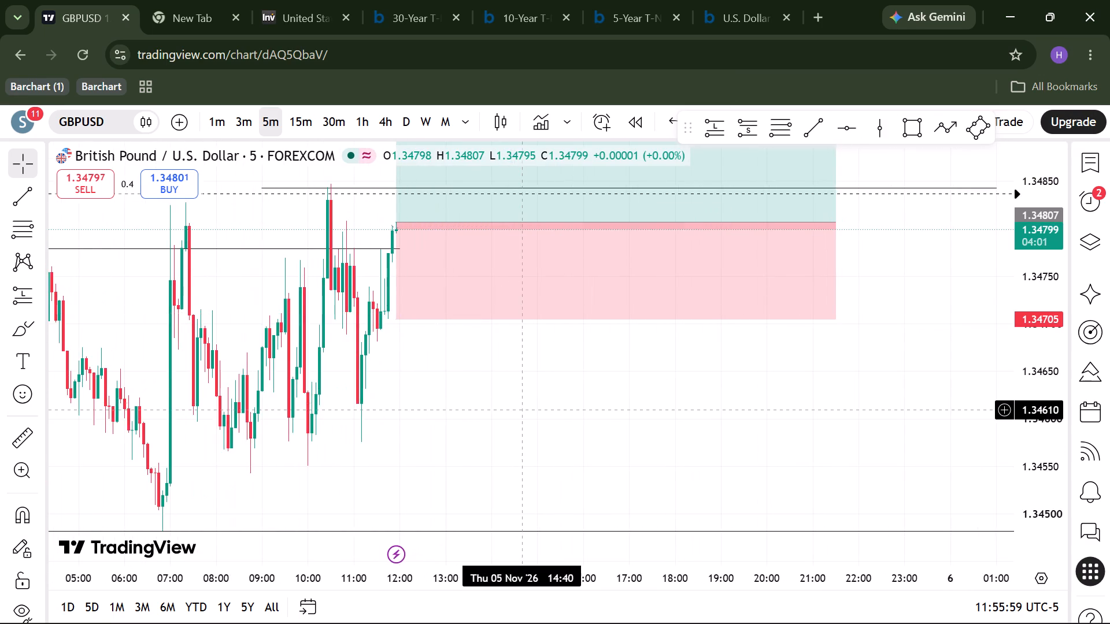
scroll(522, 410, down, 1)
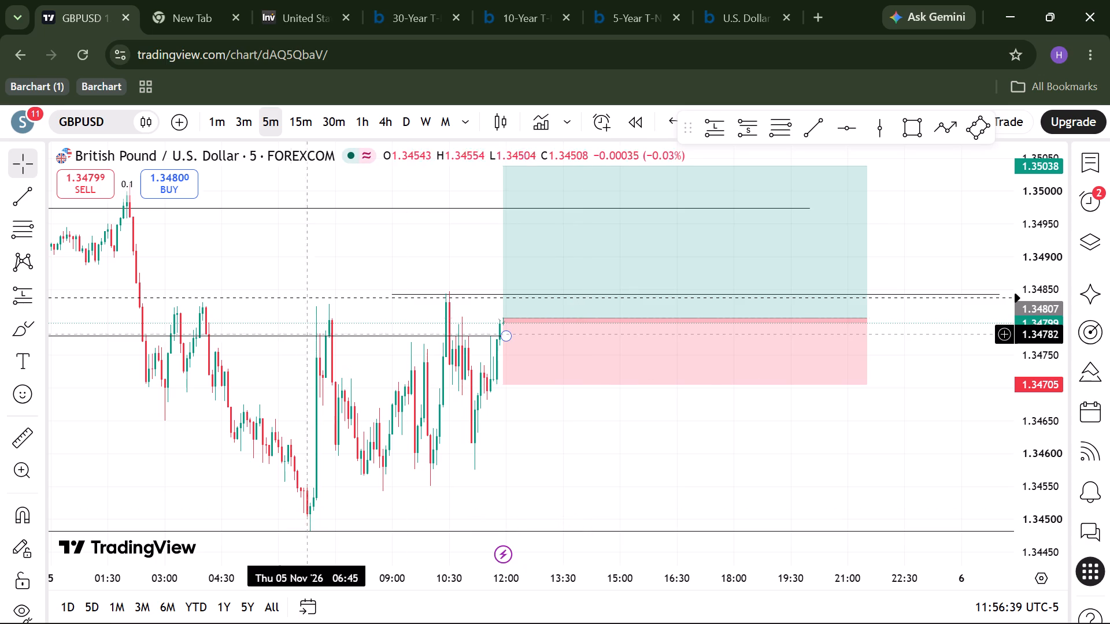
click(183, 191)
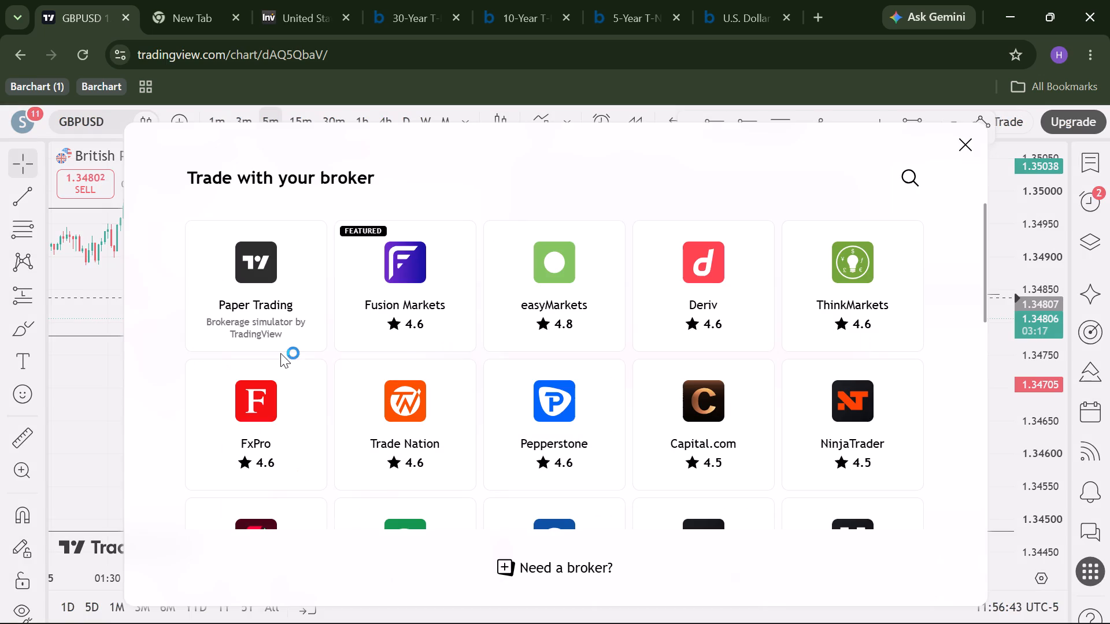
click(282, 327)
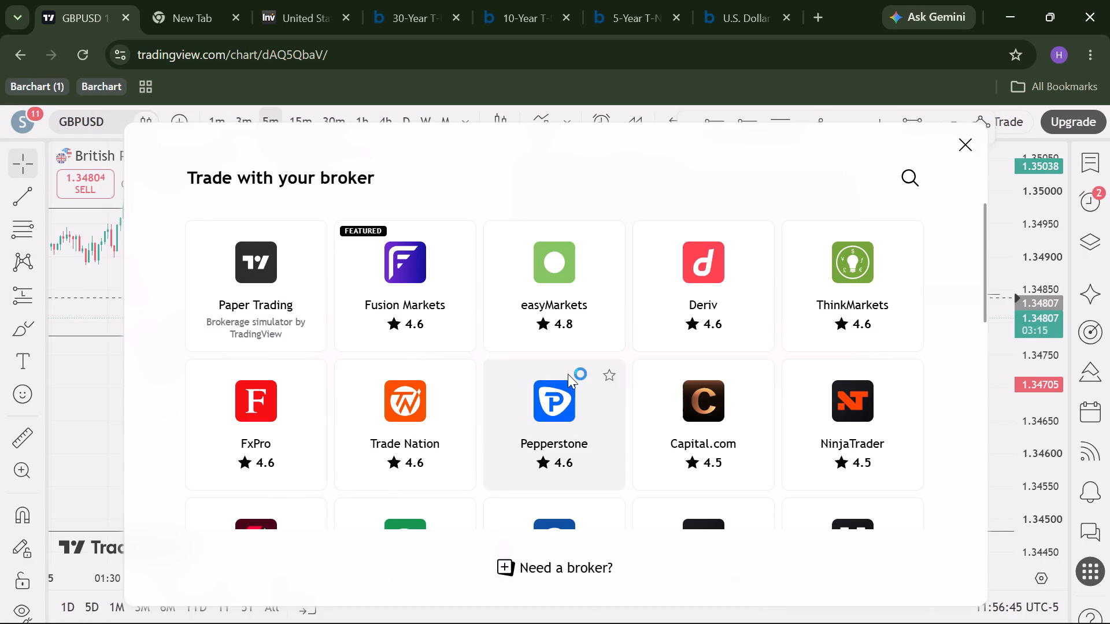
click(554, 317)
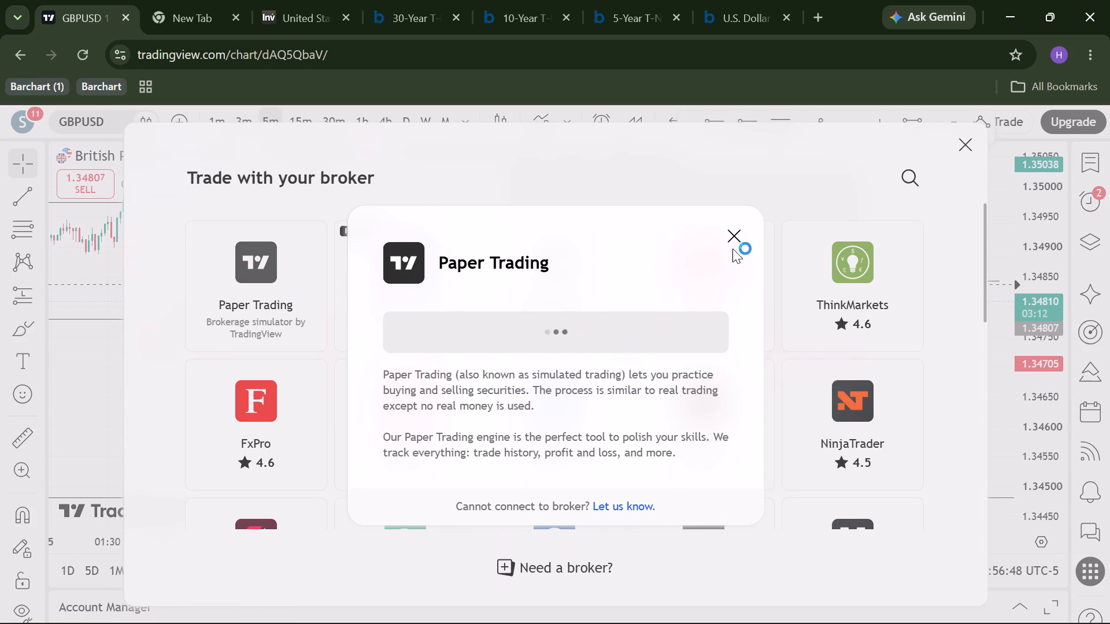
Enable the stop loss on the GBPUSD buy limit order and set its price to 1.34705.
scroll(761, 325, left, 1)
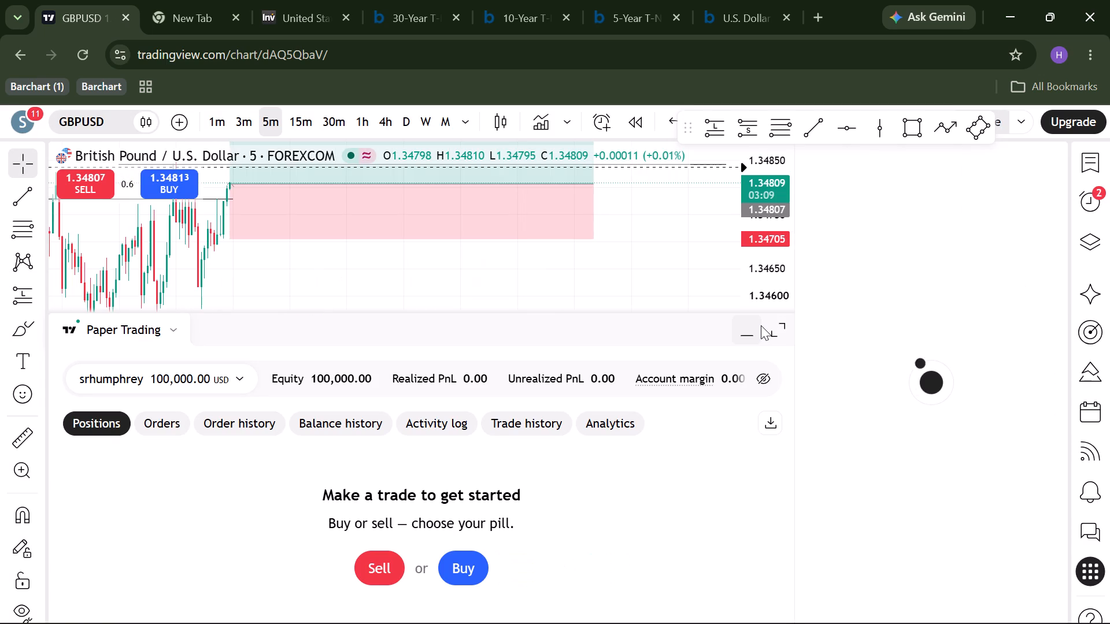
scroll(761, 325, left, 1)
scroll(879, 373, down, 2)
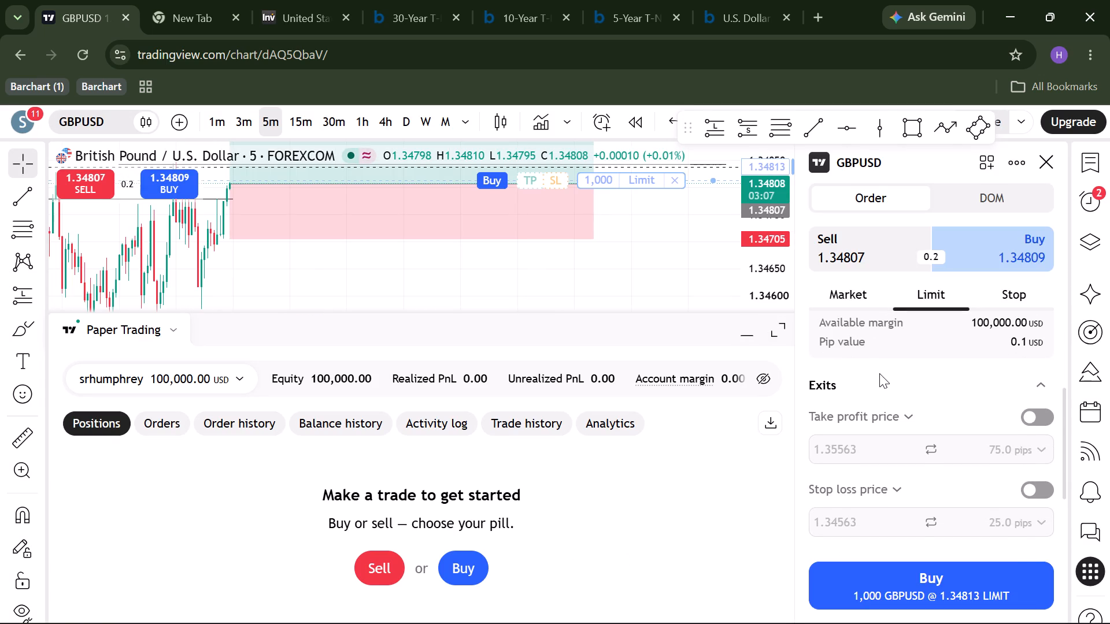
click(1034, 493)
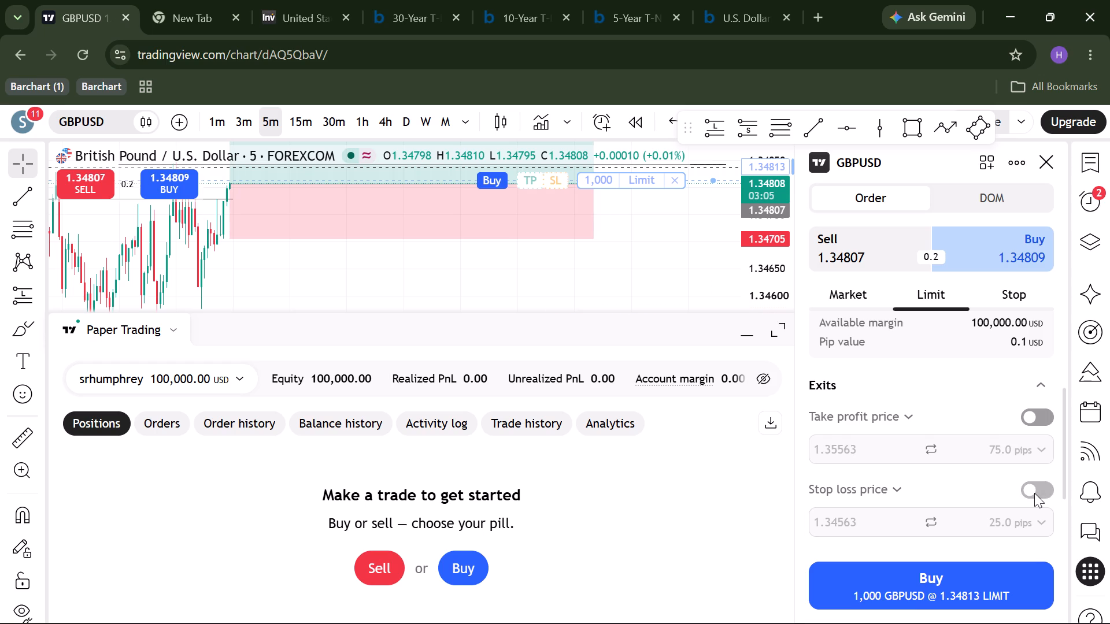
key(BackSpace)
key(BackSpace)
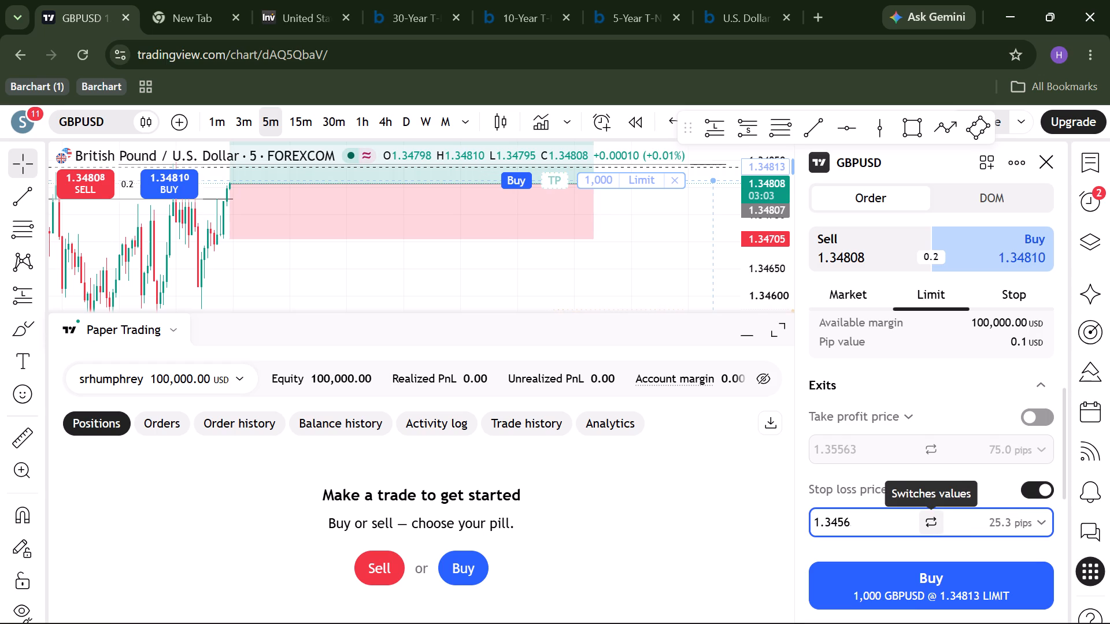
key(BackSpace)
text(705)
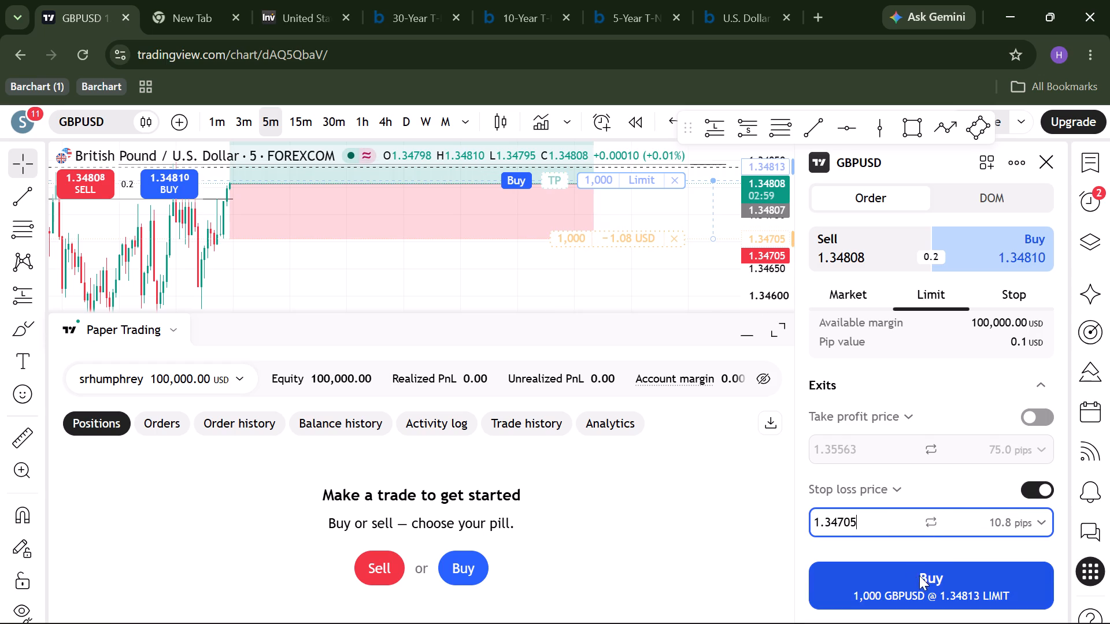
Enable the take profit on the GBPUSD buy limit order and set its price to 1.35038.
click(884, 450)
key(BackSpace)
key(BackSpace)
key(BackSpace)
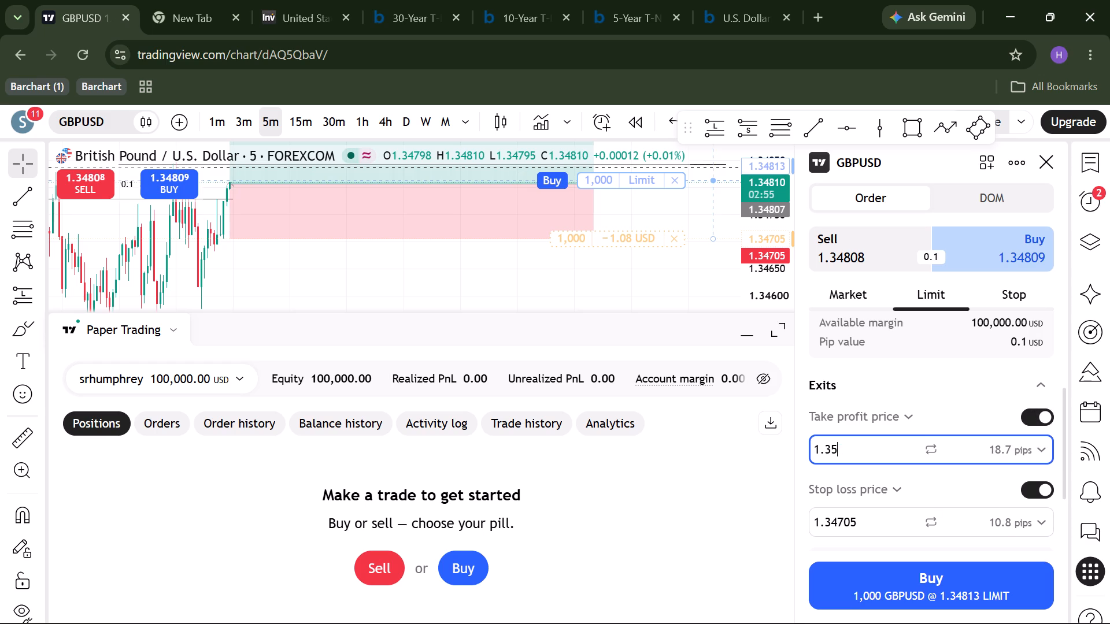
key(BackSpace)
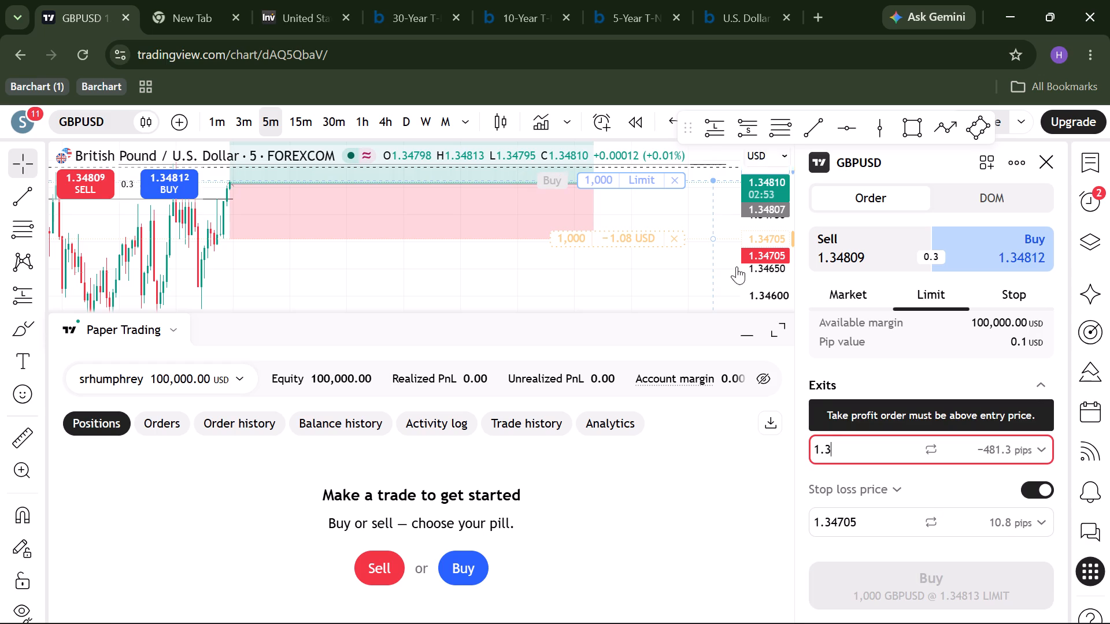
scroll(706, 274, down, 2)
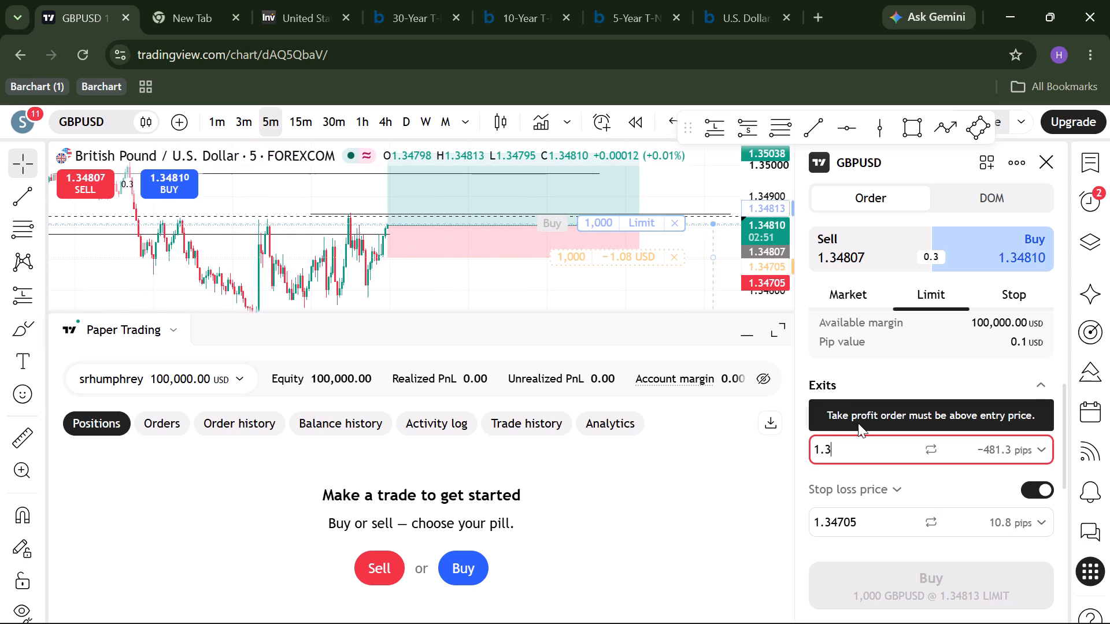
key(5)
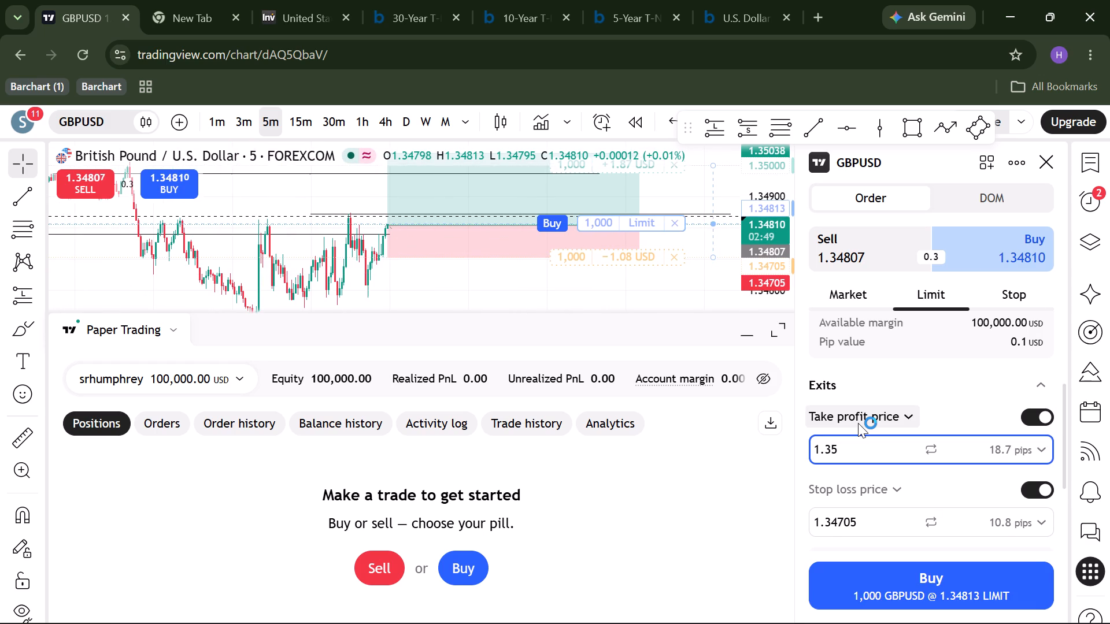
key(0)
text(38)
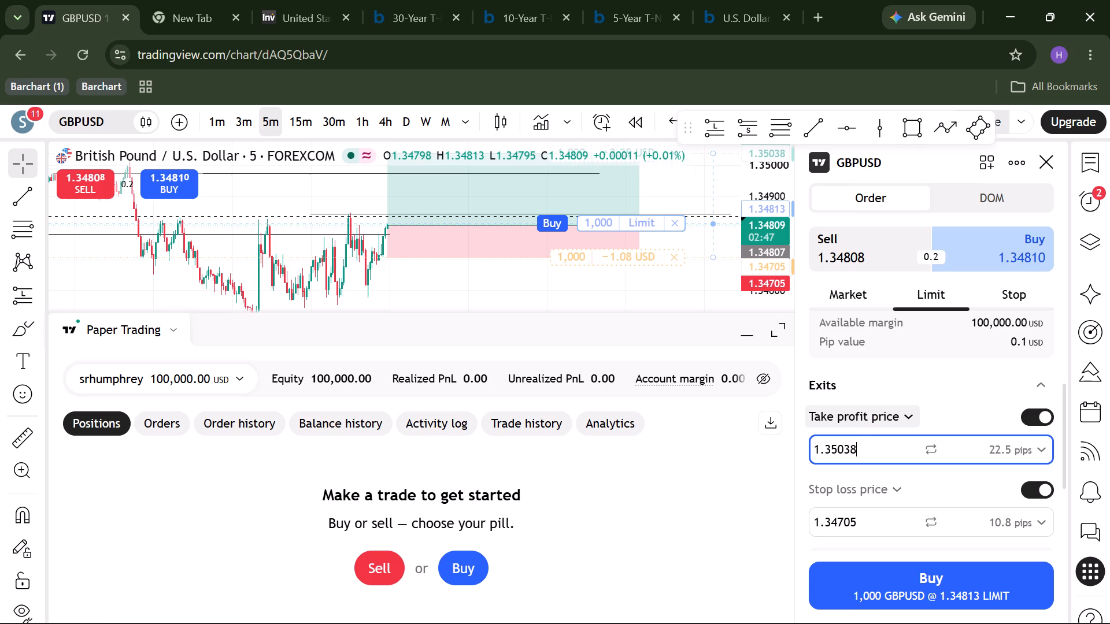
scroll(704, 280, down, 1)
scroll(704, 280, up, 1)
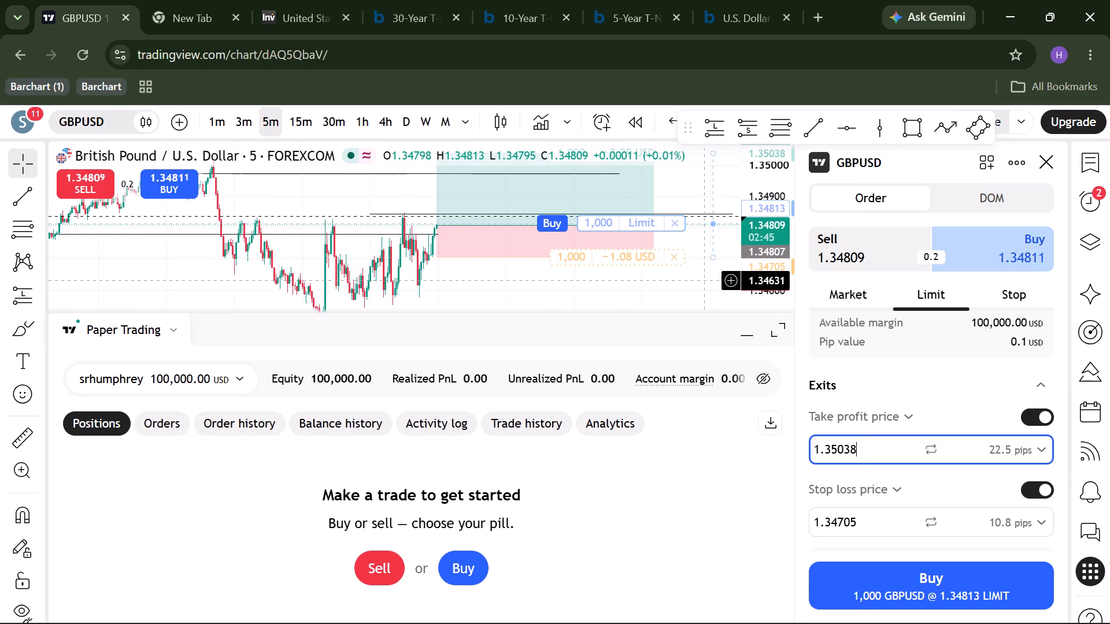
Place the buy limit order for 1,000 GBPUSD at 1.34813, close the order ticket and show the open positions.
click(918, 575)
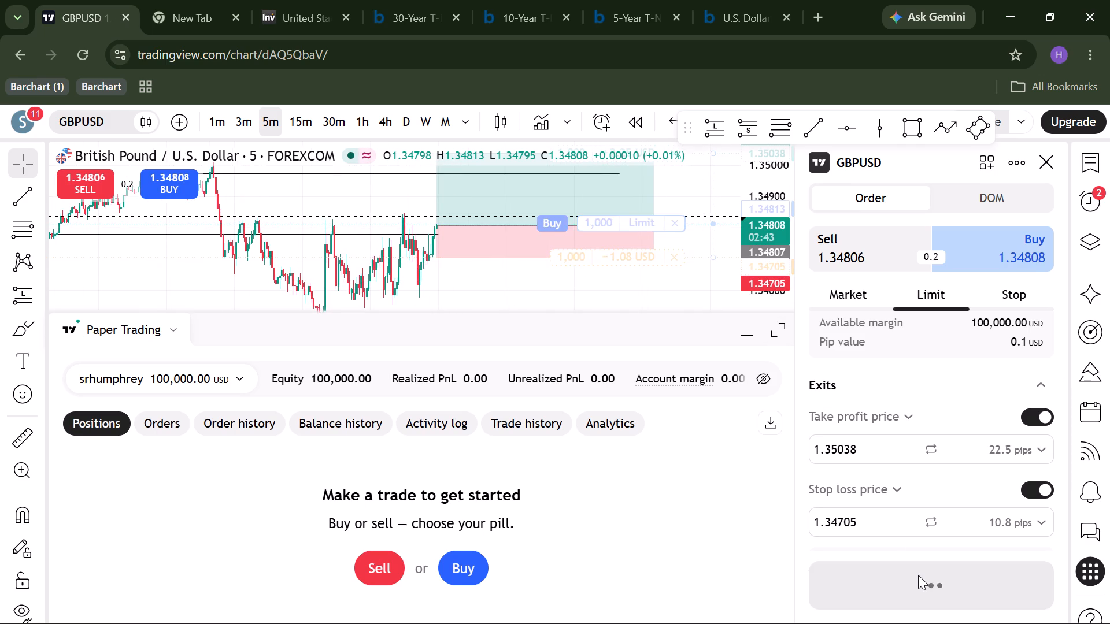
click(1047, 157)
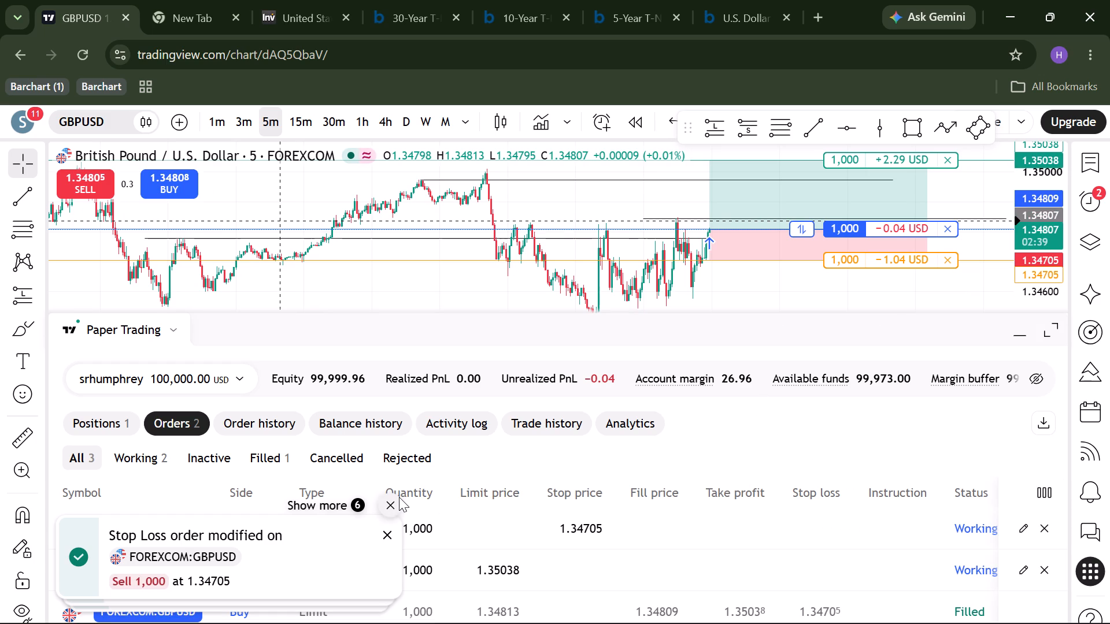
click(392, 500)
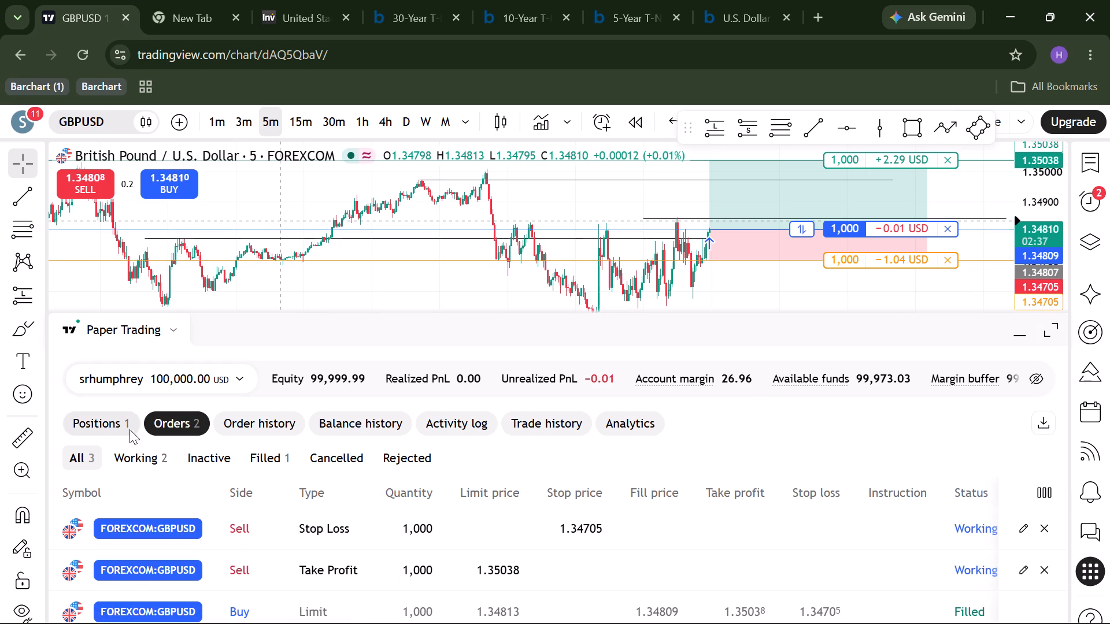
click(121, 427)
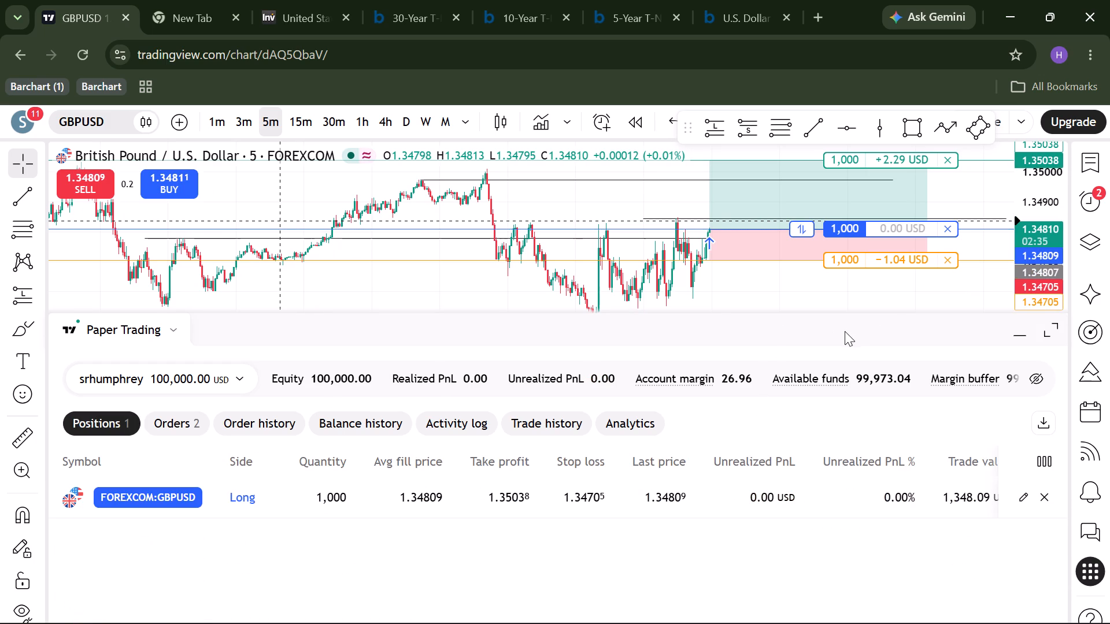
Collapse the Paper Trading account area to its header and examine the GBPUSD position against the marked levels.
drag(857, 309, 848, 374)
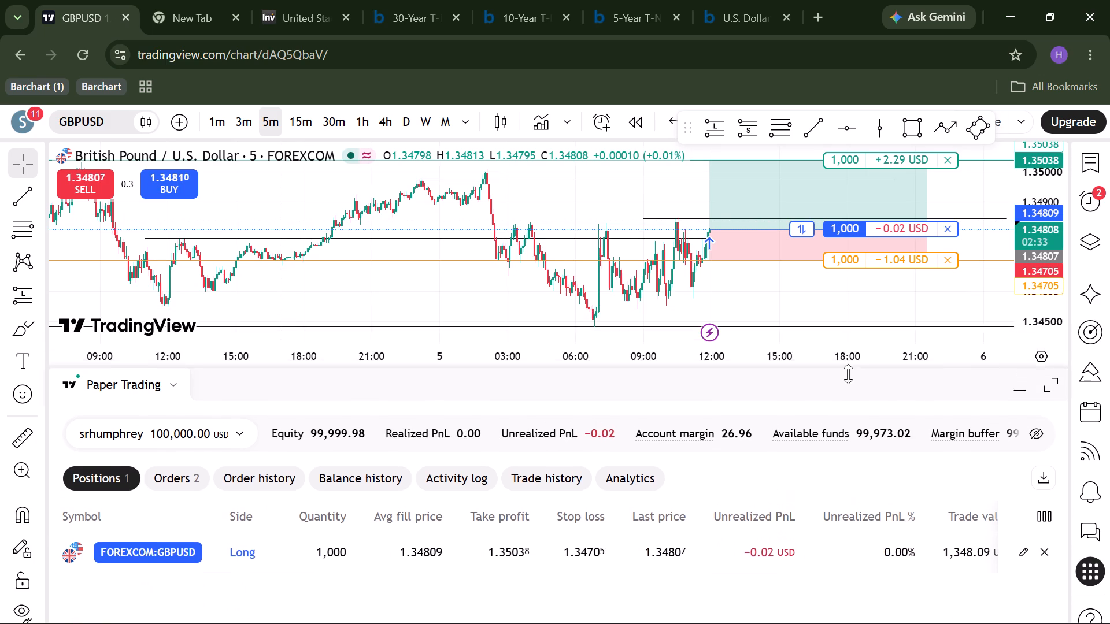
drag(848, 374, 843, 426)
scroll(810, 345, left, 2)
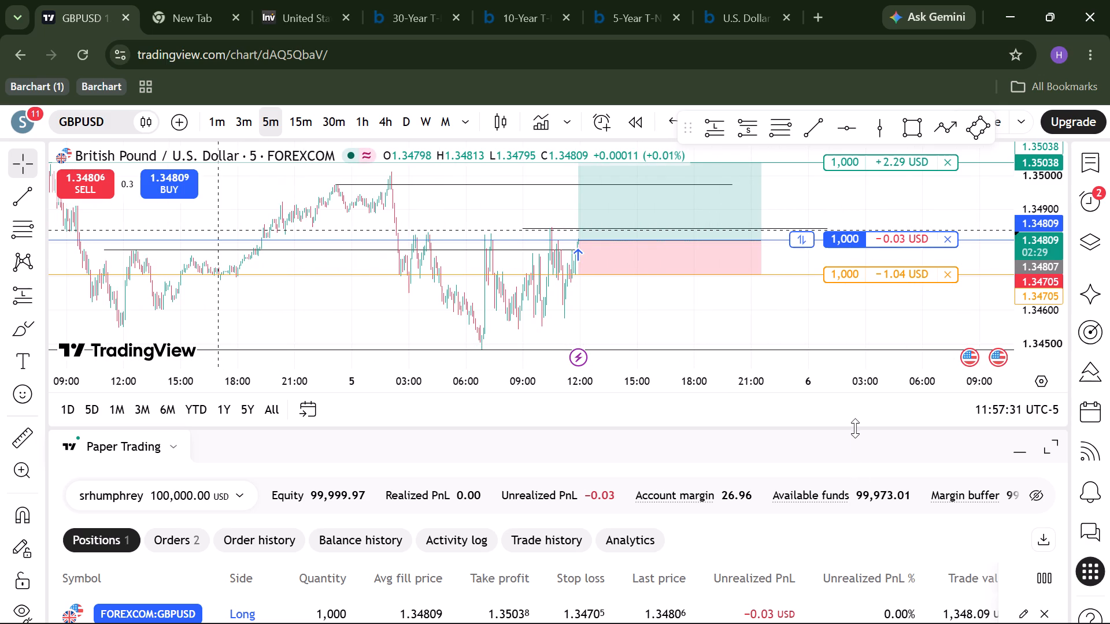
drag(857, 426, 816, 603)
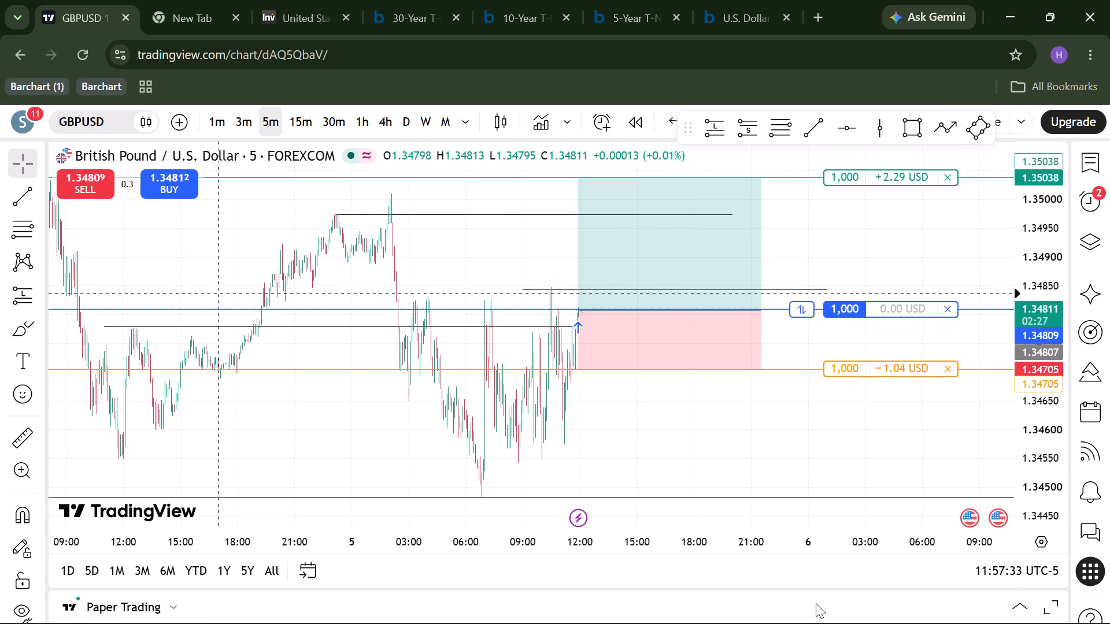
scroll(893, 450, up, 1)
scroll(893, 450, down, 2)
scroll(893, 450, left, 1)
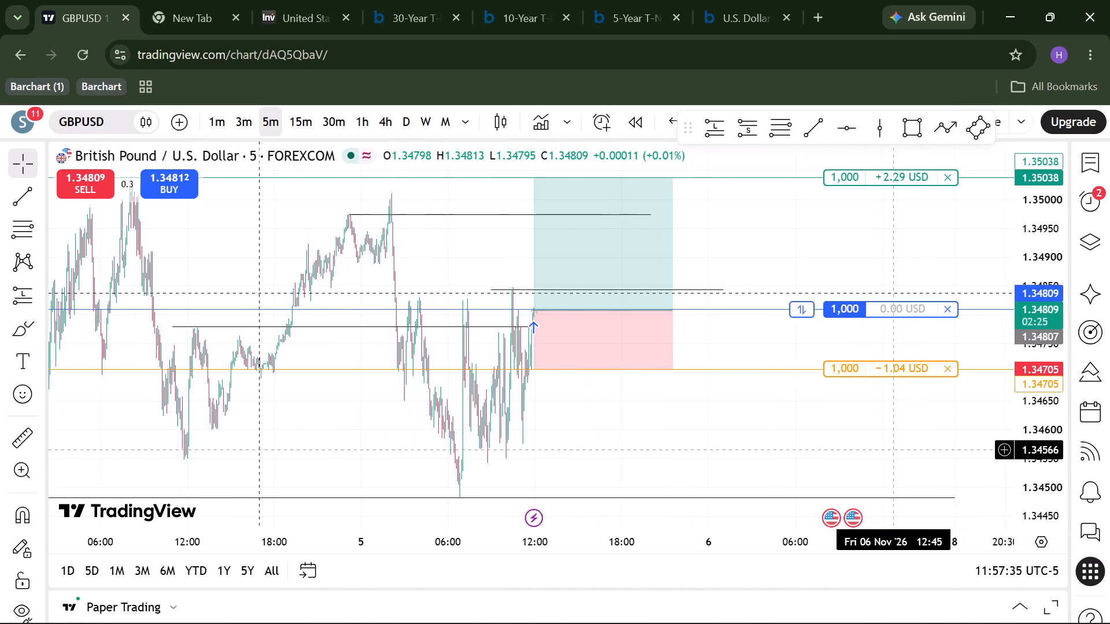
scroll(893, 450, right, 1)
scroll(893, 450, up, 3)
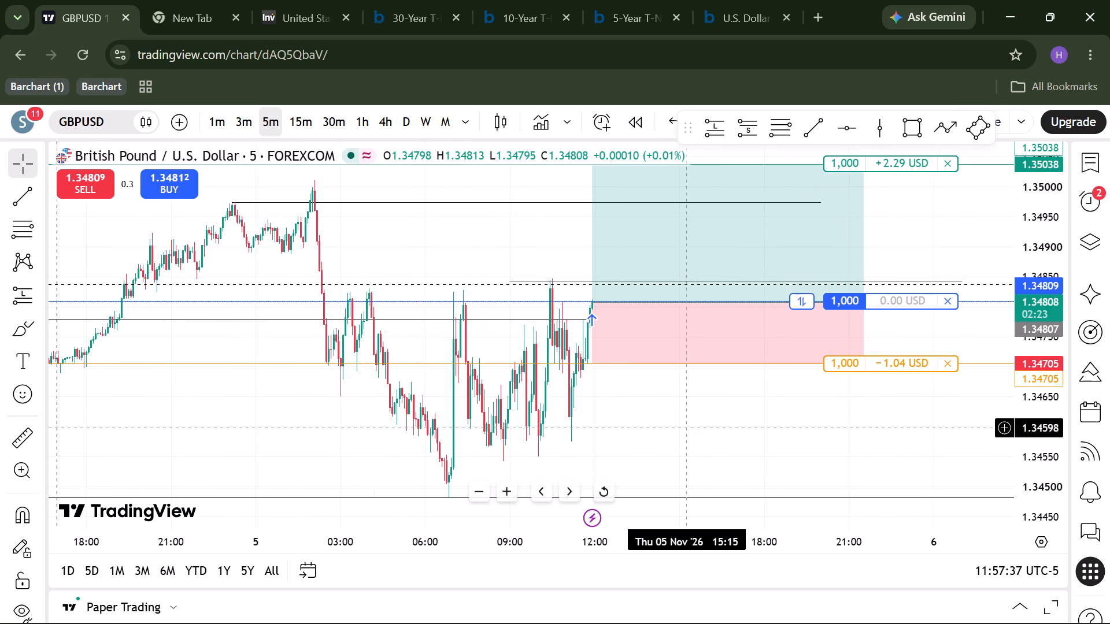
click(331, 471)
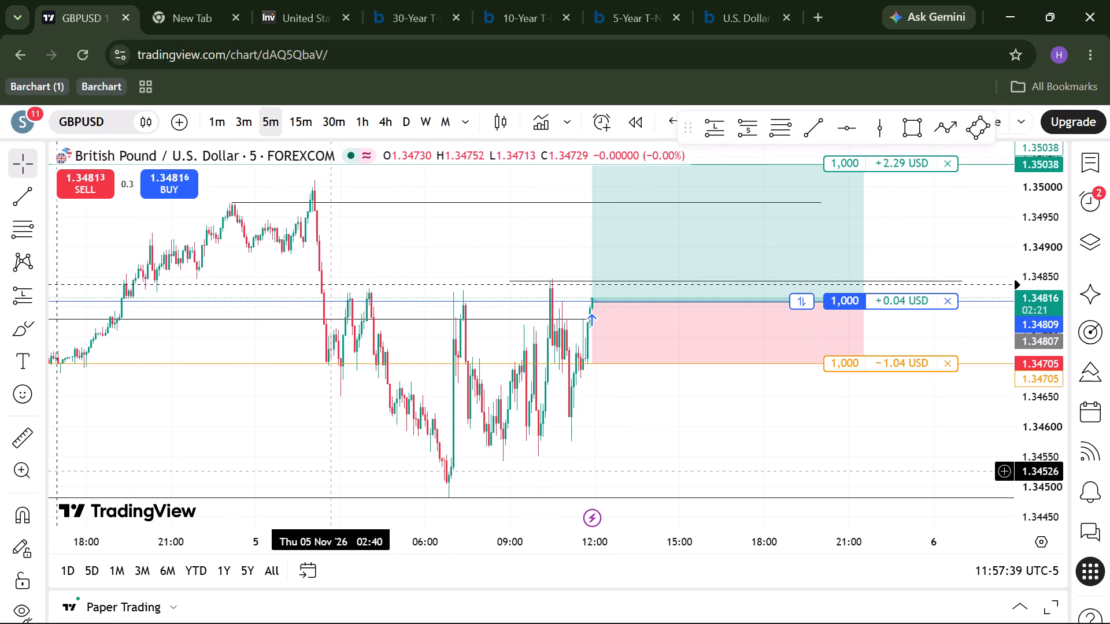
Switch to the EURUSD chart, dismiss the upgrade offers and examine price around the open long position.
key(alt+Tab)
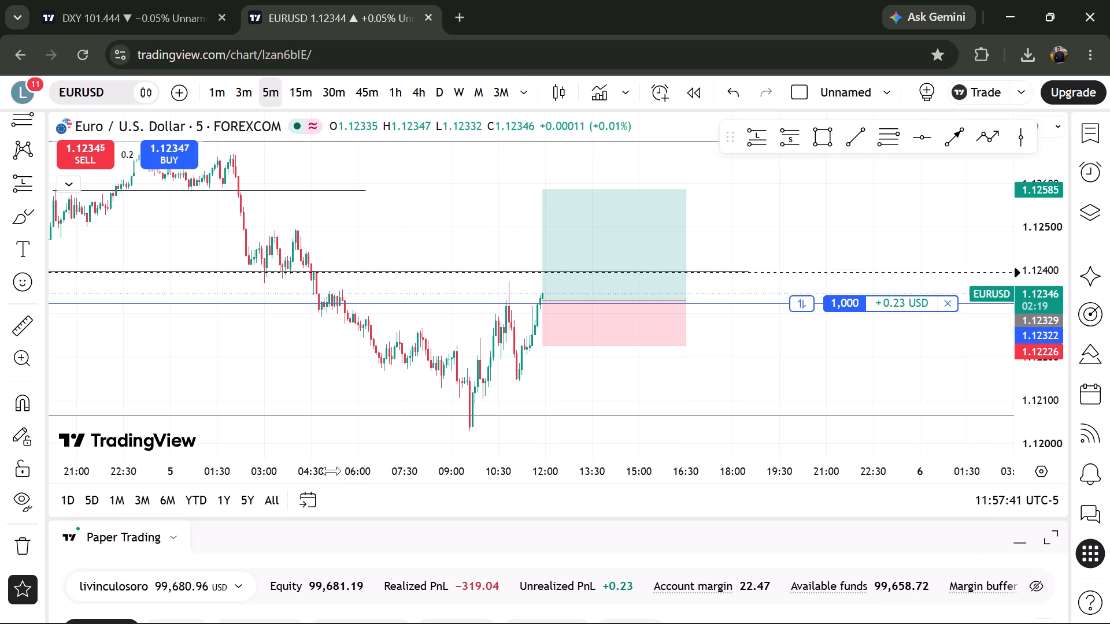
scroll(299, 373, up, 1)
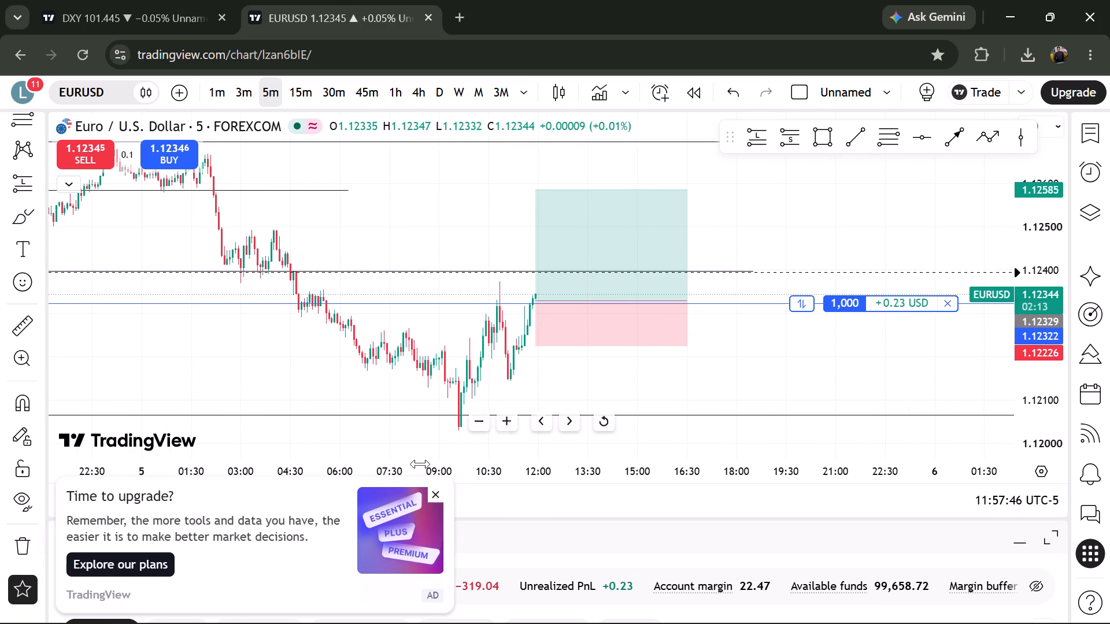
click(432, 488)
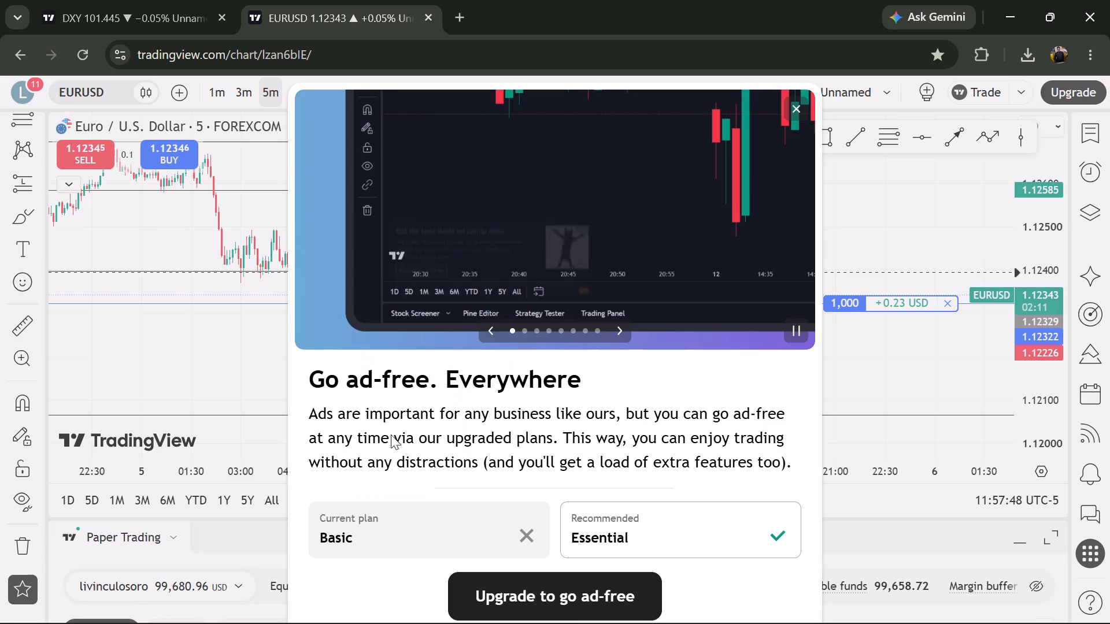
click(791, 107)
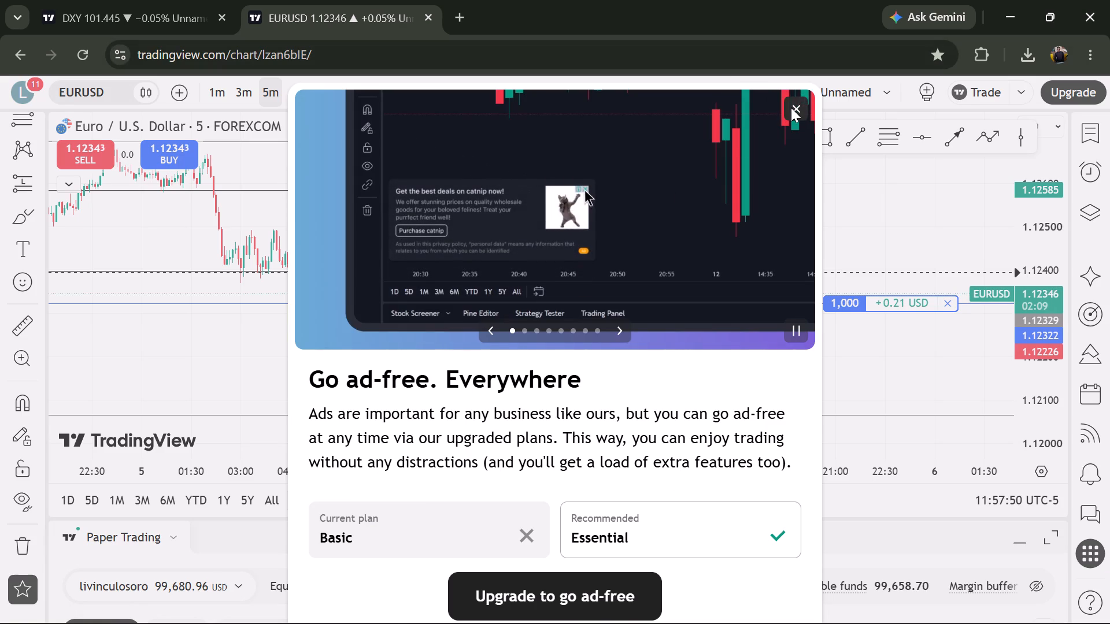
scroll(210, 280, down, 2)
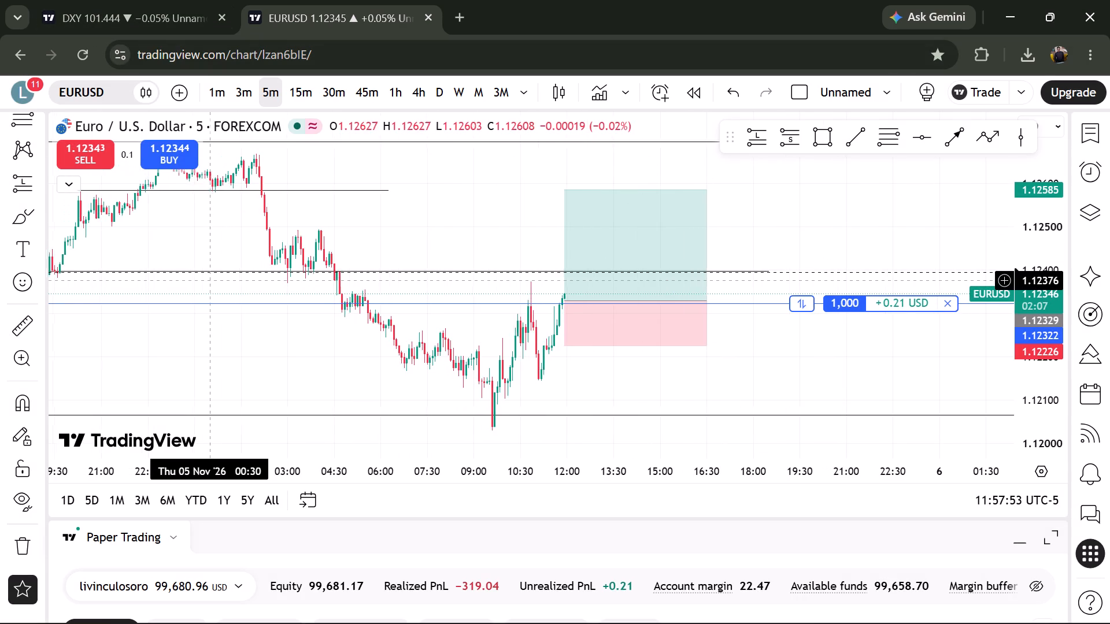
scroll(210, 280, down, 1)
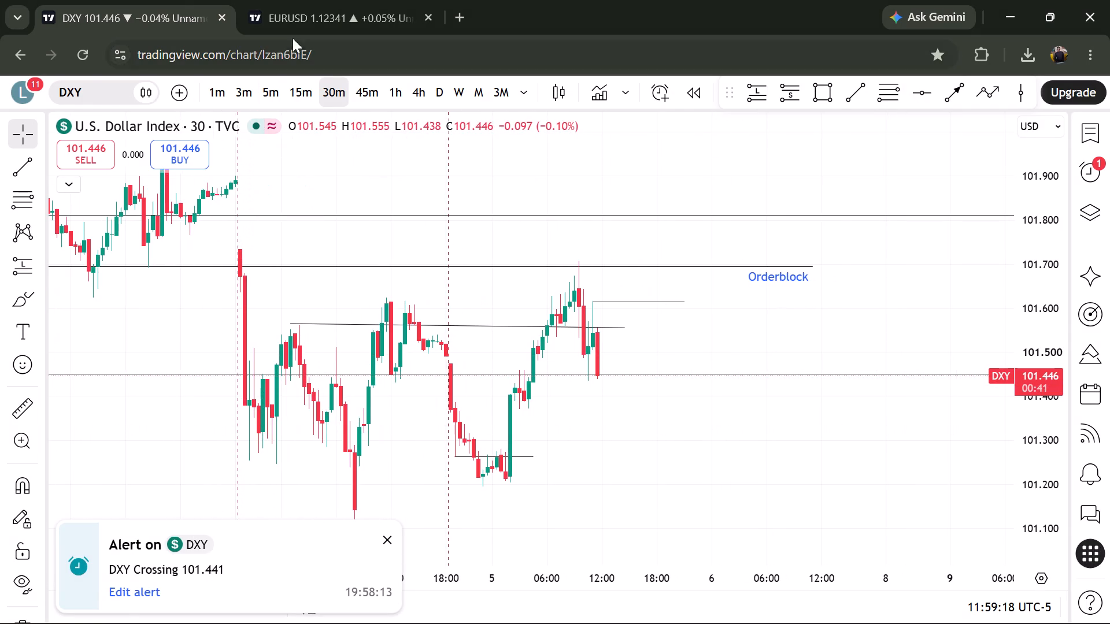
click(325, 0)
scroll(449, 299, up, 1)
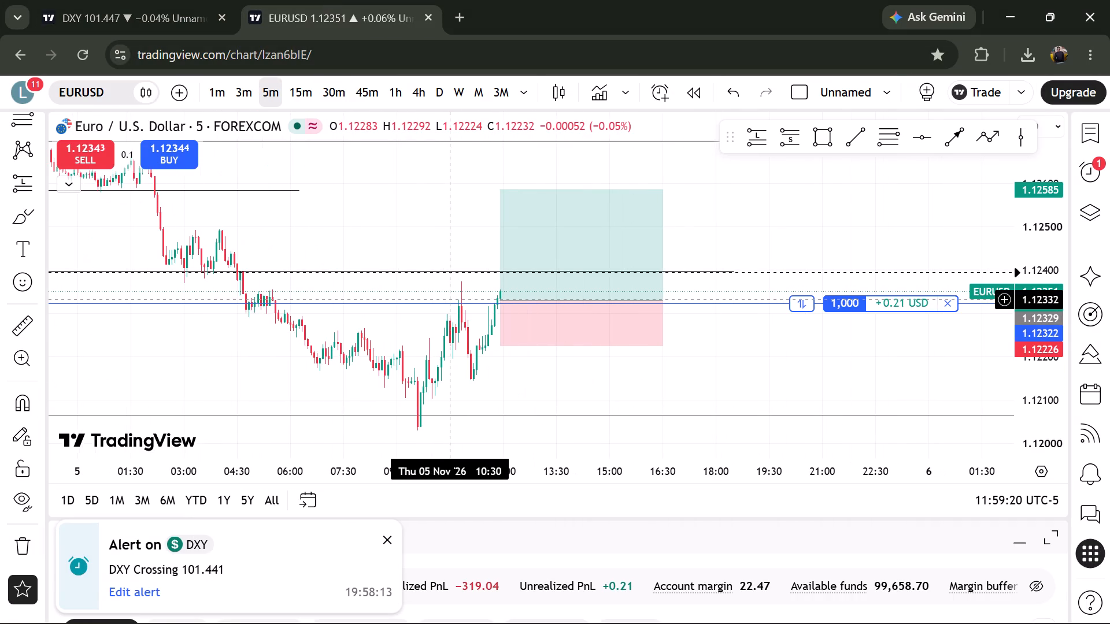
Open Xbox Game Bar over the EURUSD chart and try to set up a screen recording.
key(super+g)
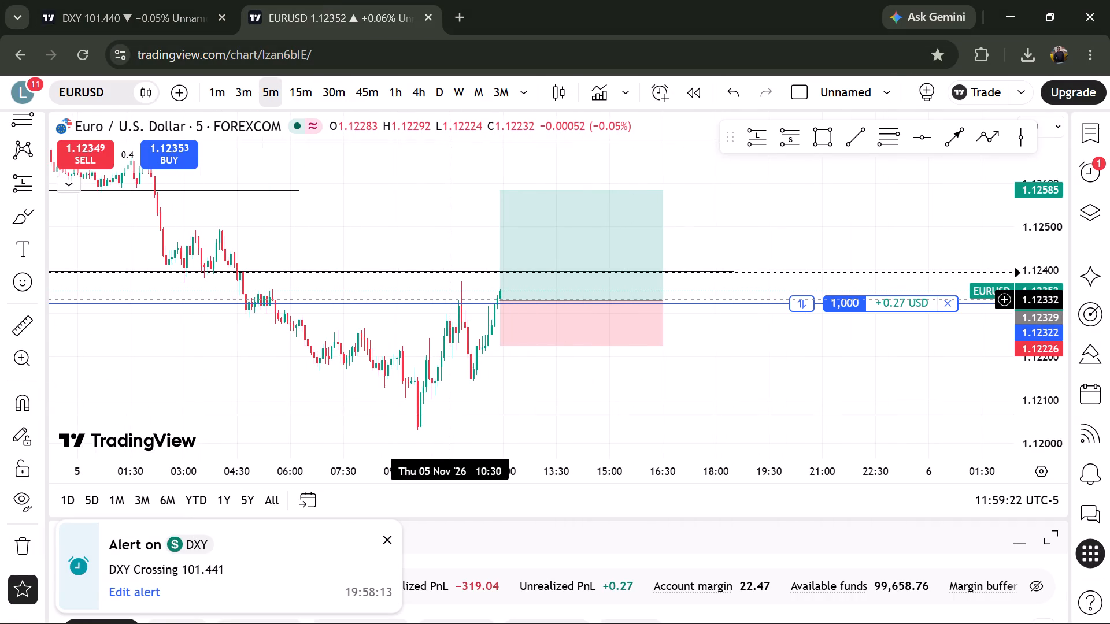
click(583, 379)
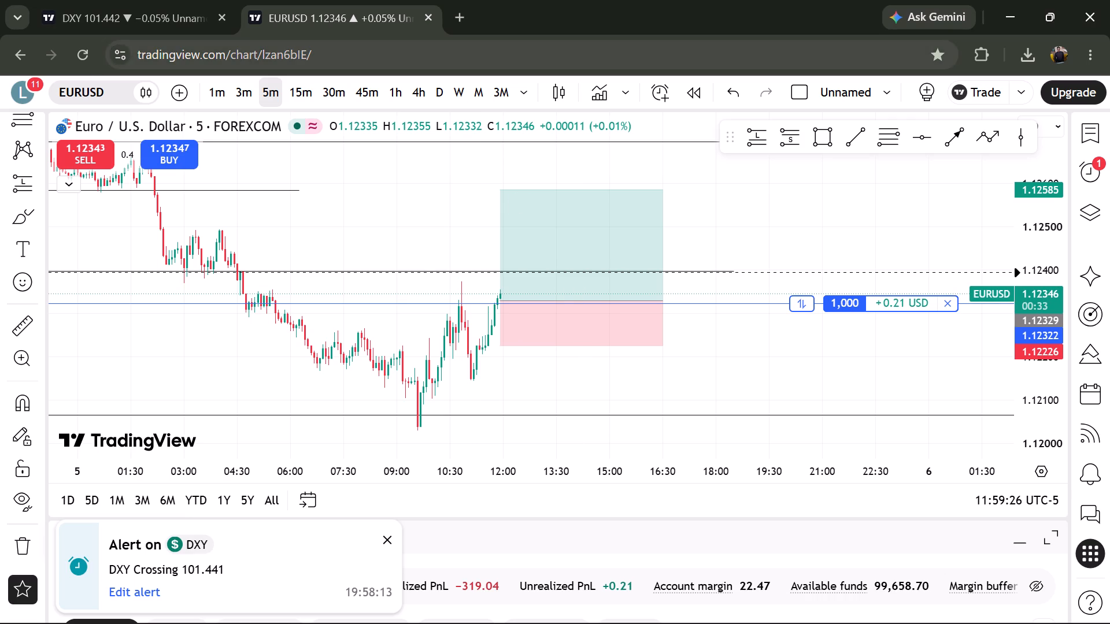
key(super+g)
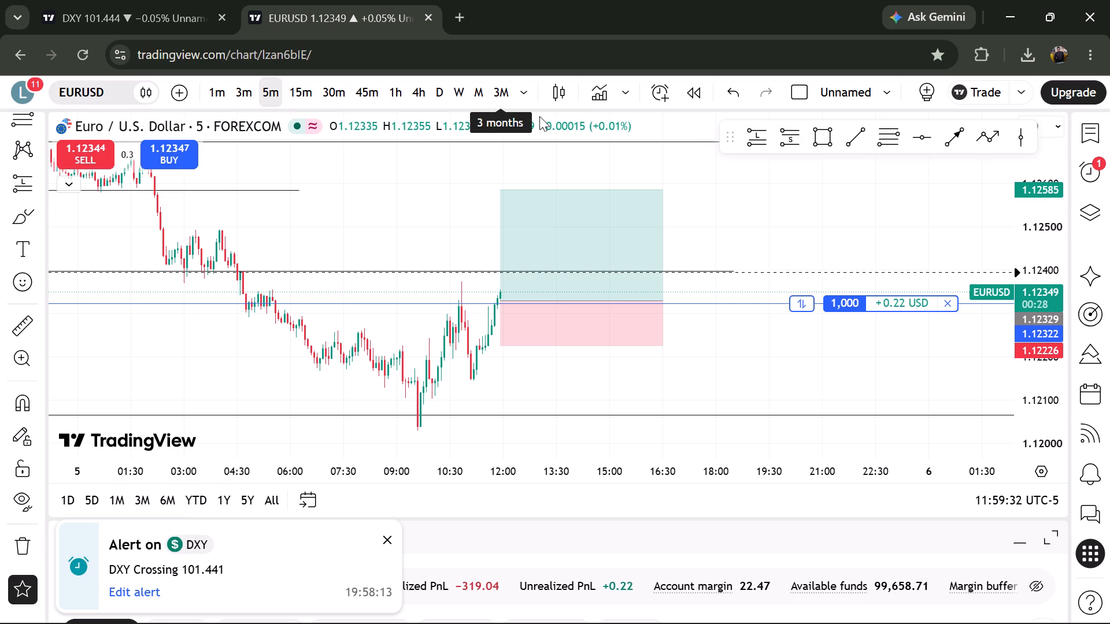
click(579, 118)
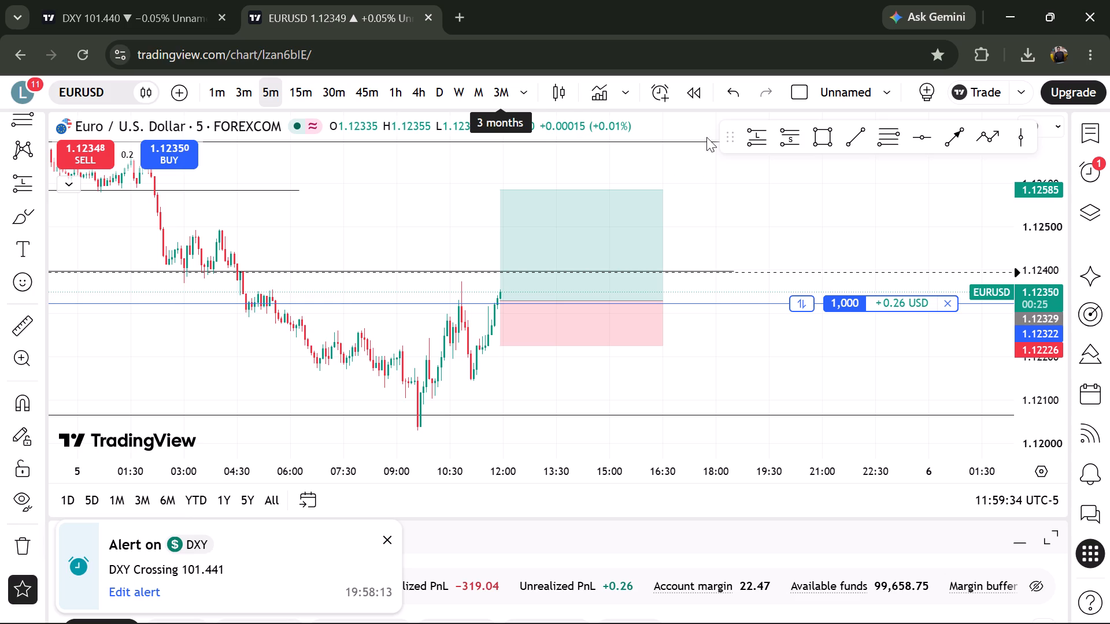
click(718, 176)
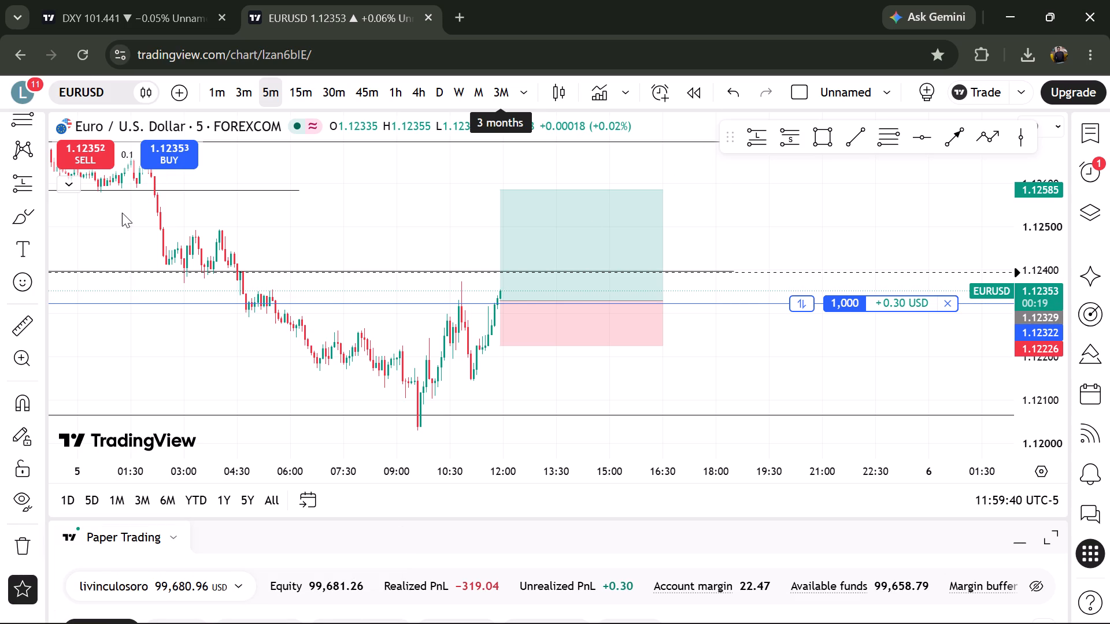
click(102, 220)
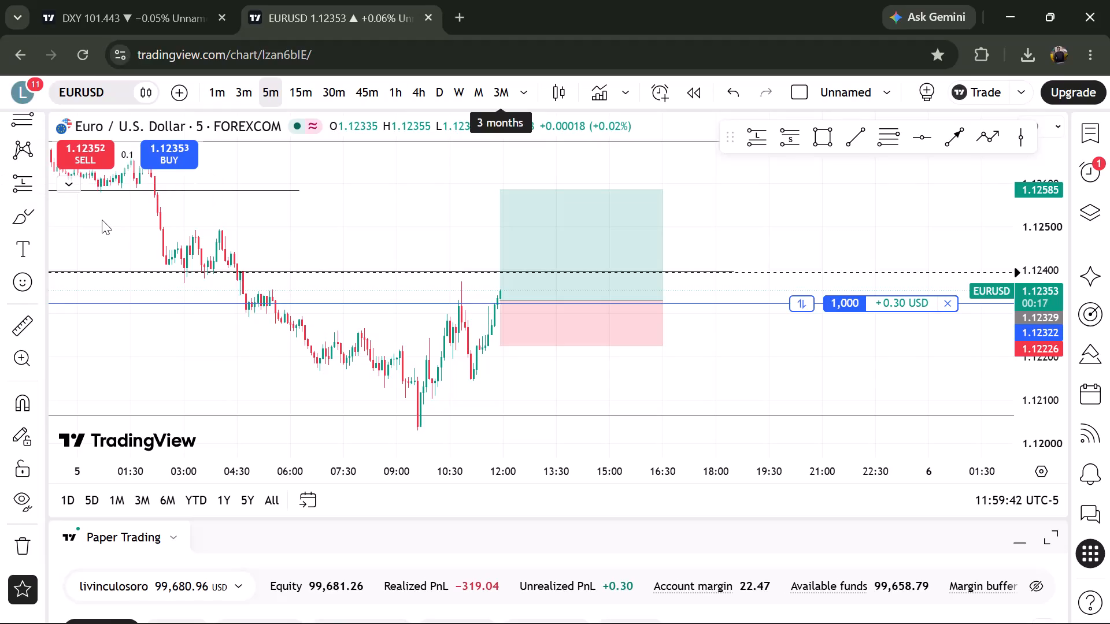
click(175, 206)
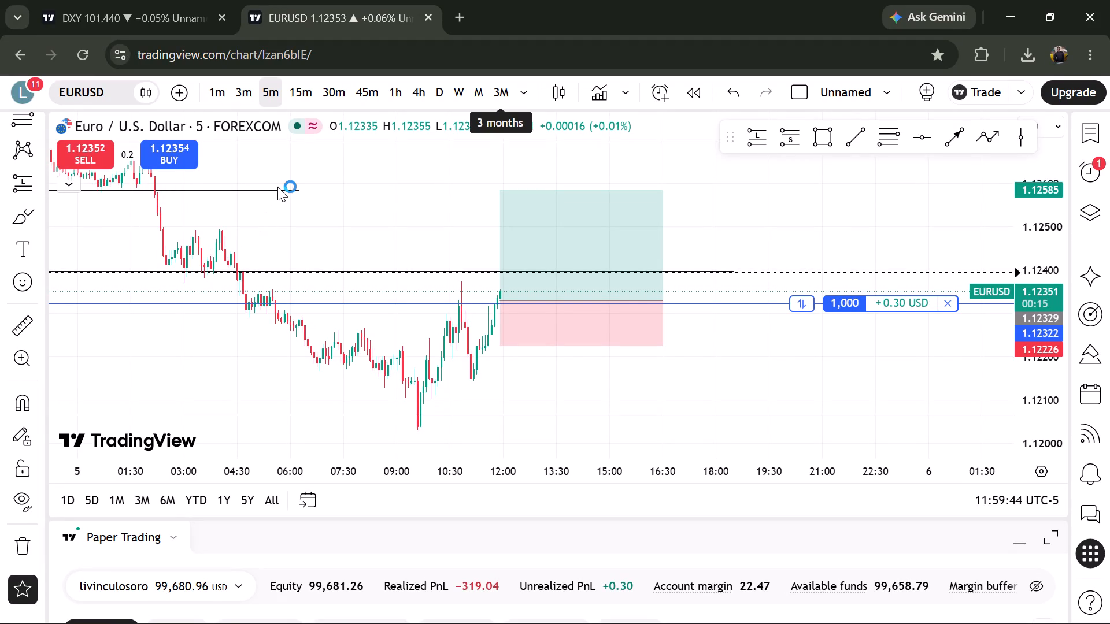
click(192, 103)
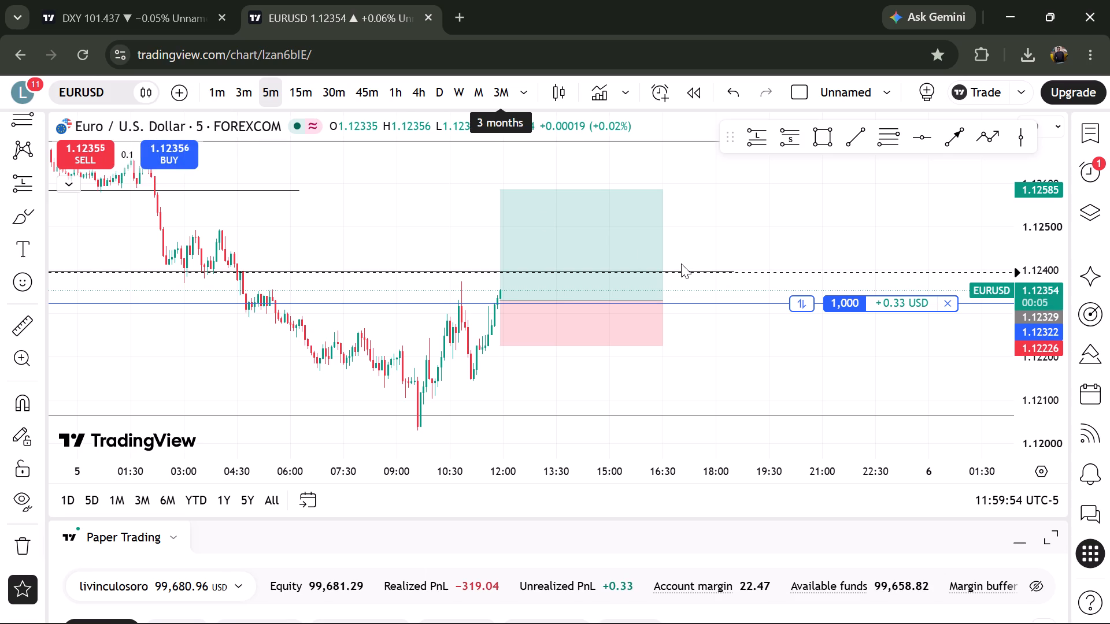
click(869, 230)
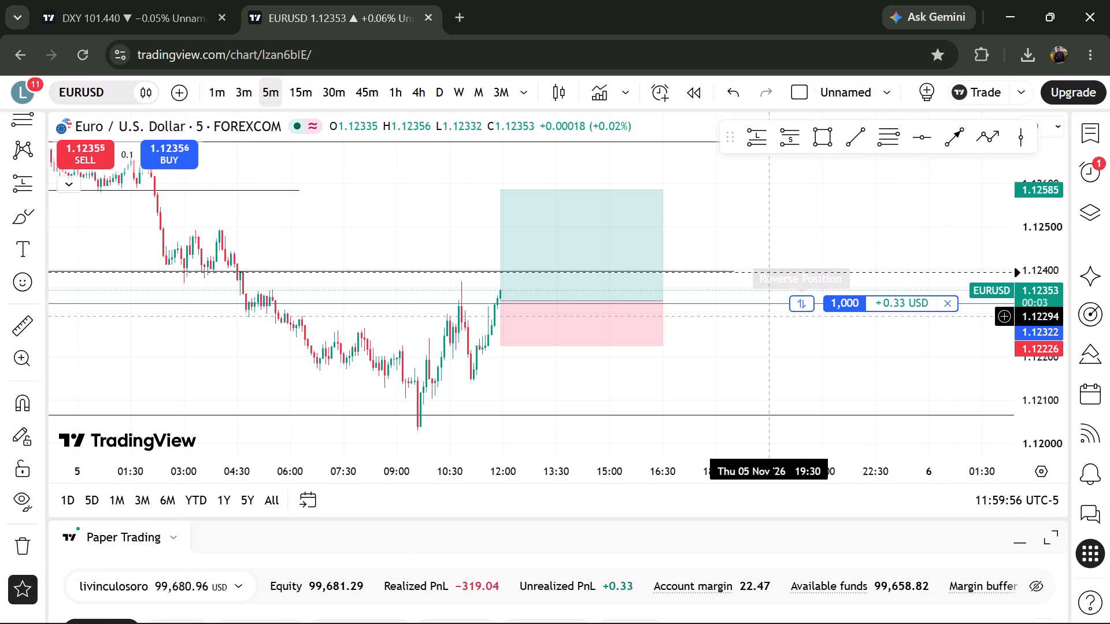
Examine the EURUSD 5-minute price action around the open long position and the marked levels.
scroll(768, 316, up, 2)
scroll(768, 316, down, 1)
scroll(768, 316, left, 1)
scroll(768, 316, down, 1)
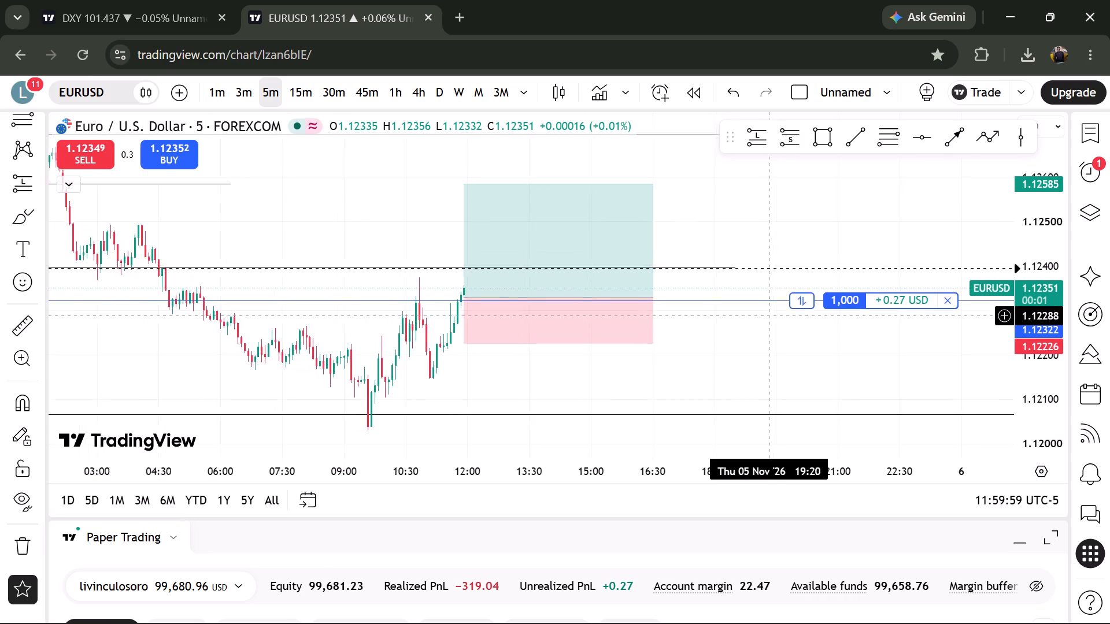
scroll(768, 316, down, 1)
scroll(768, 316, left, 1)
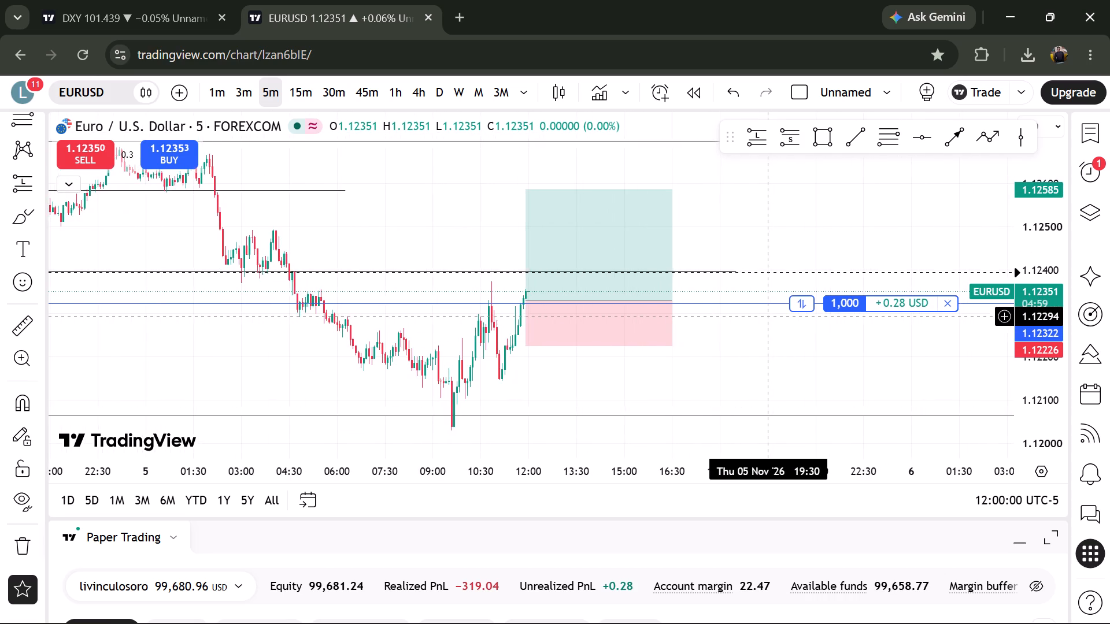
scroll(768, 316, up, 1)
key(alt+r)
scroll(768, 316, up, 1)
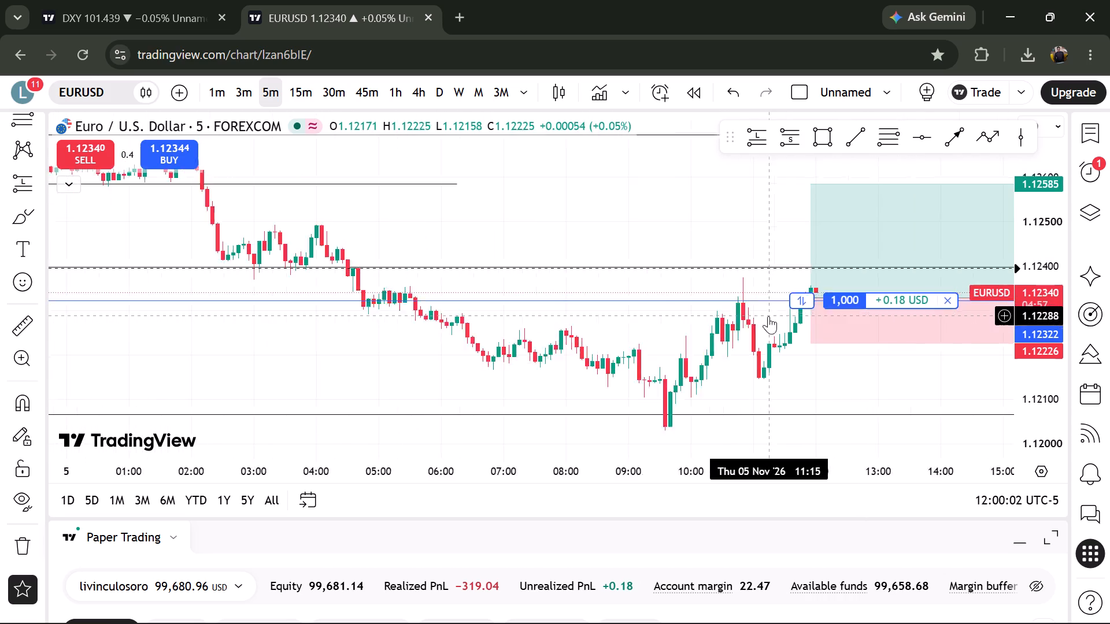
scroll(768, 316, up, 1)
scroll(768, 316, left, 1)
scroll(768, 316, down, 2)
scroll(768, 316, up, 1)
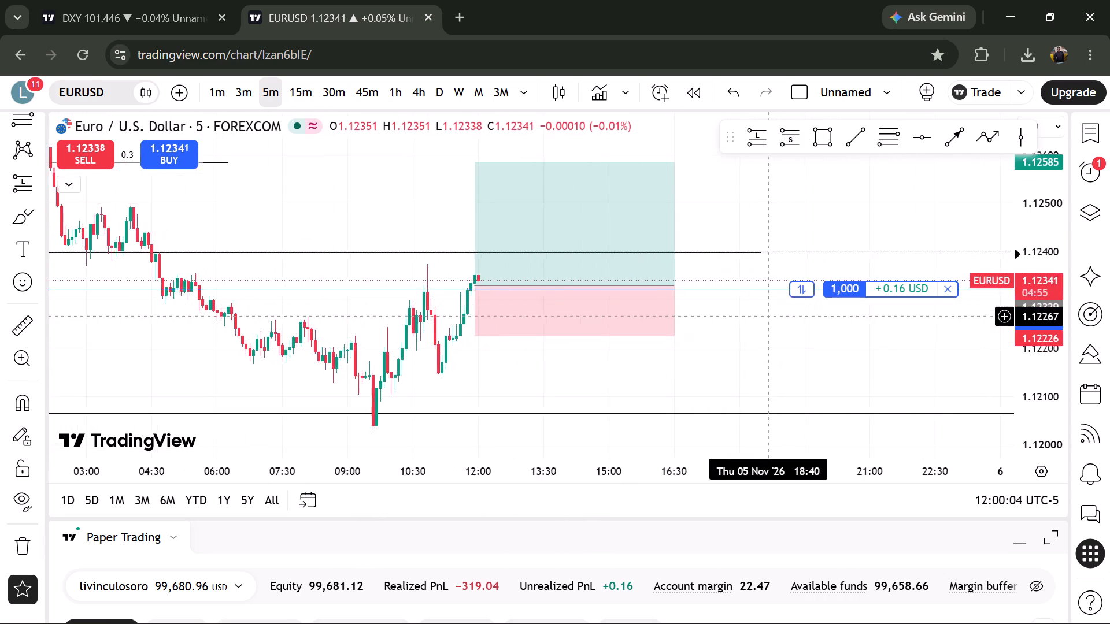
scroll(768, 316, up, 1)
scroll(768, 316, down, 1)
Extend the 1.12585 trend line on the EURUSD chart past the long position's end, to about 17:05 on 05 Nov, keeping it horizontal.
right_click(768, 316)
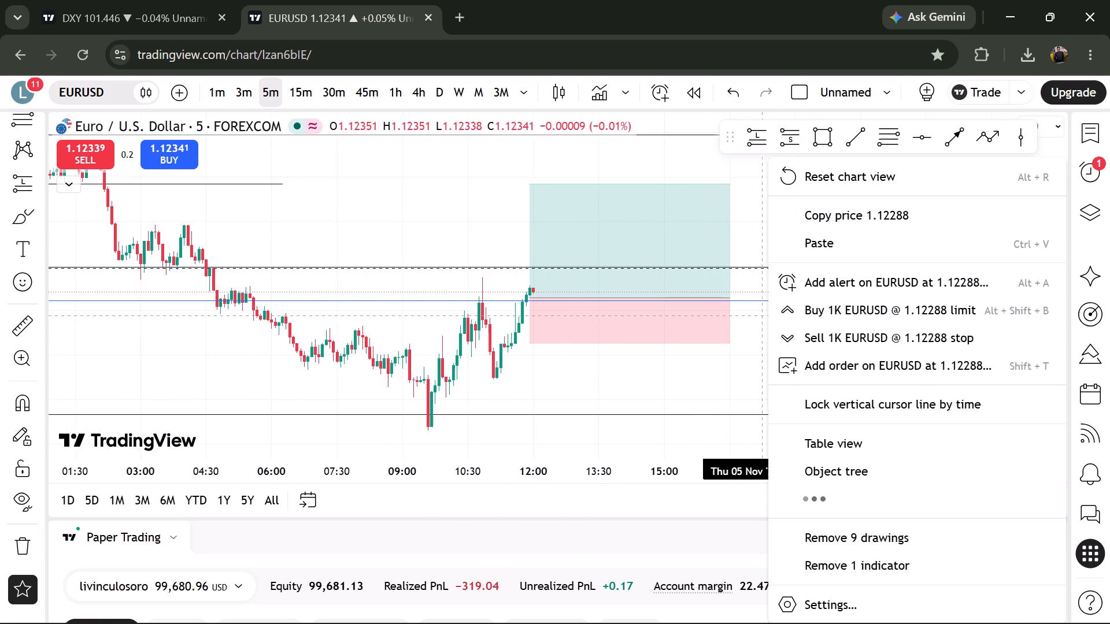
click(482, 237)
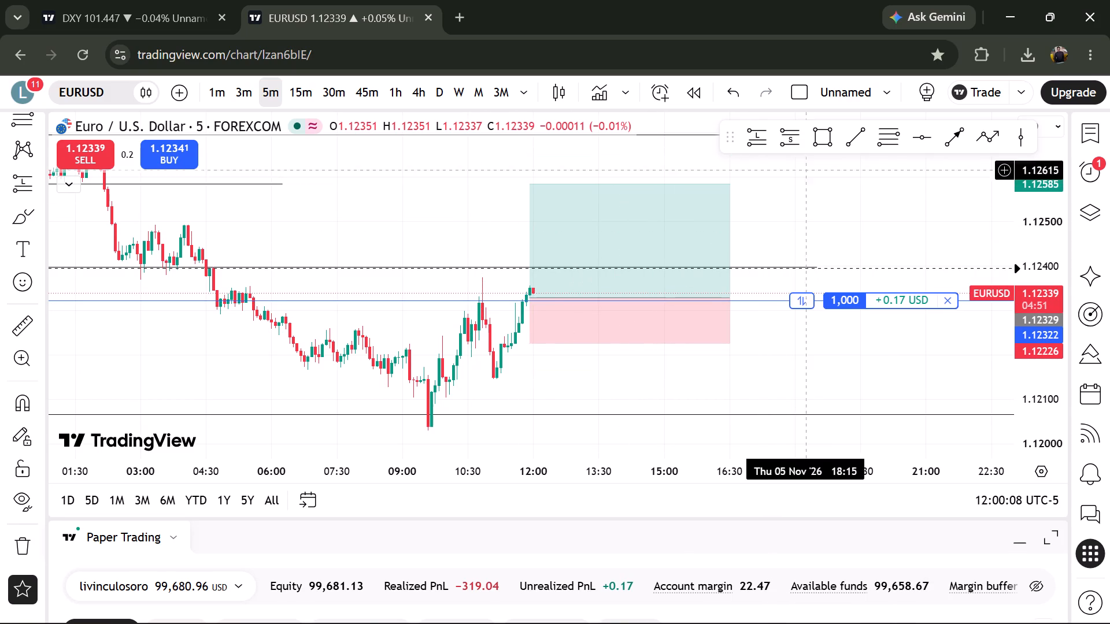
scroll(842, 155, down, 3)
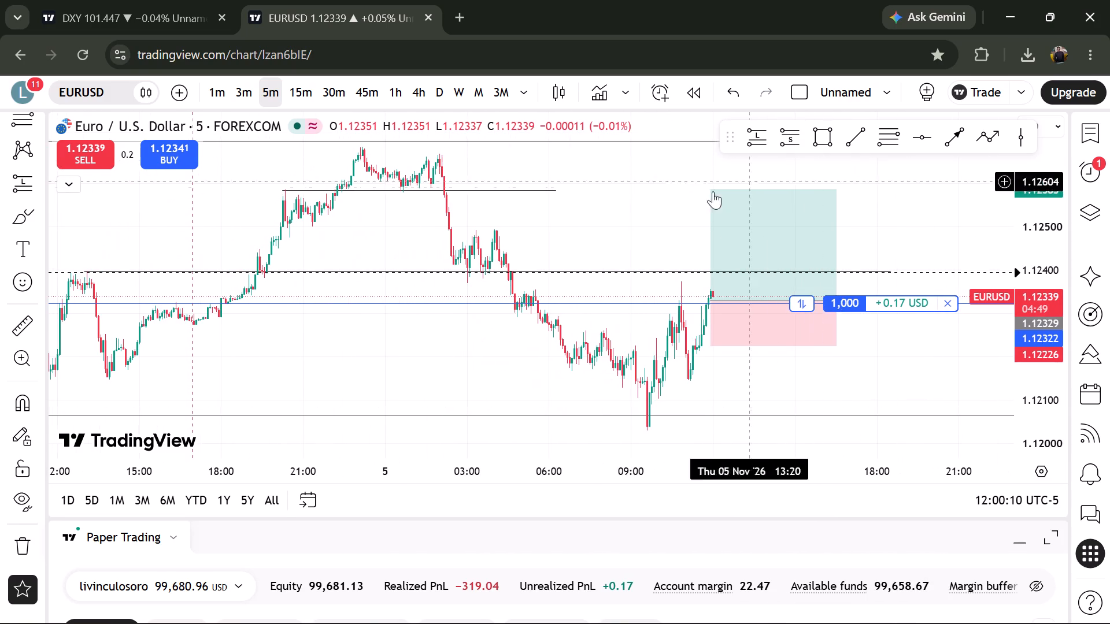
drag(560, 191, 822, 199)
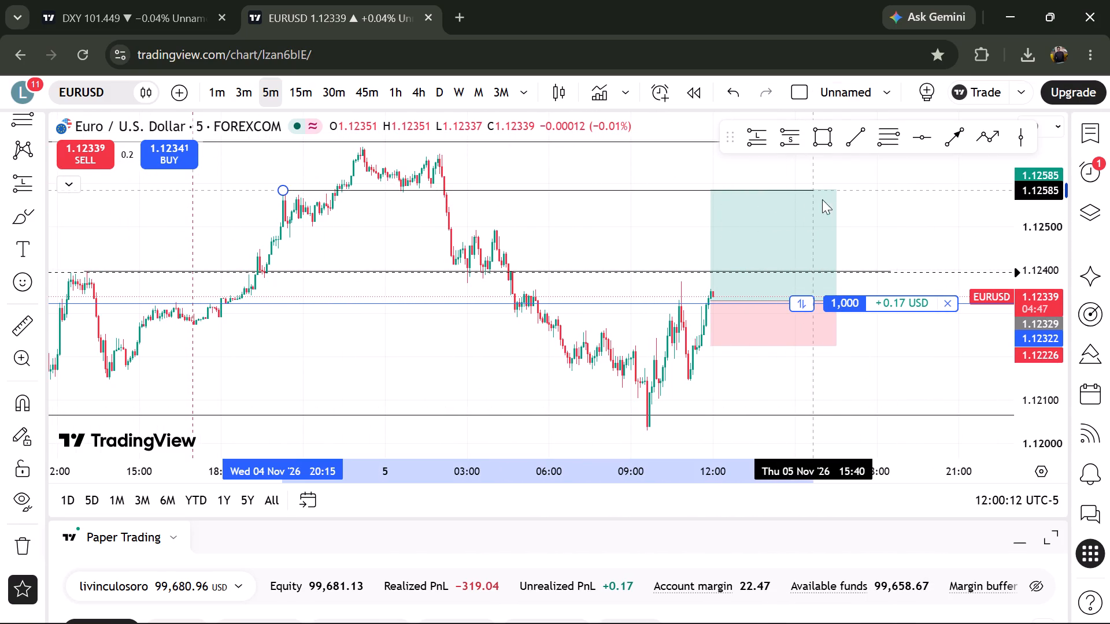
drag(822, 199, 852, 201)
shift+click(852, 201)
double_click(792, 187)
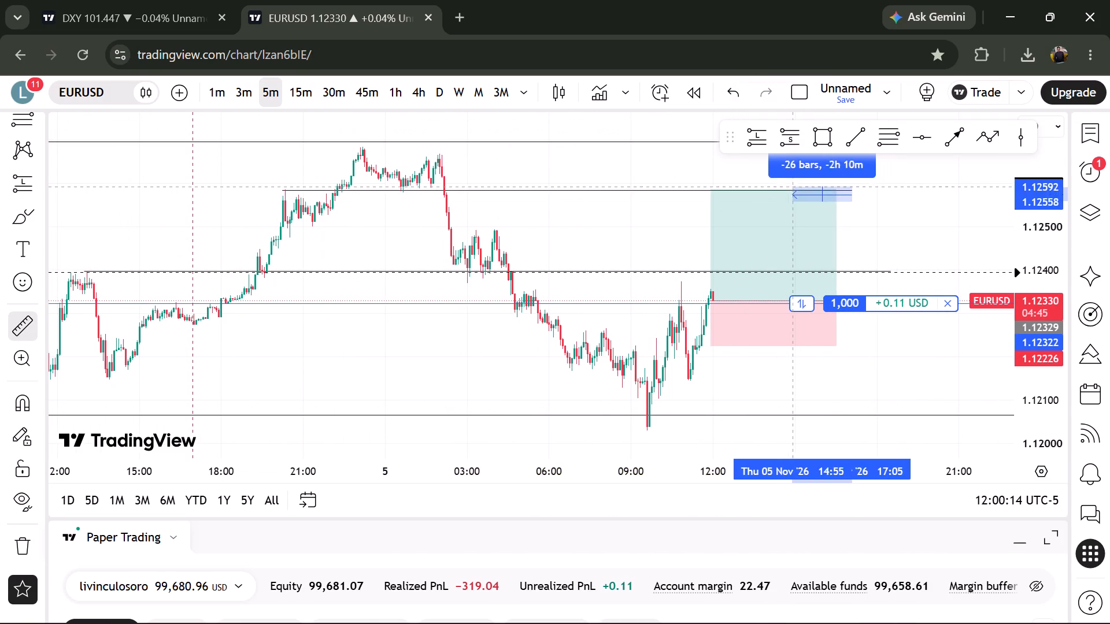
click(764, 191)
Label the extended 1.12585 trend line on the EURUSD chart with the text "Target".
click(756, 191)
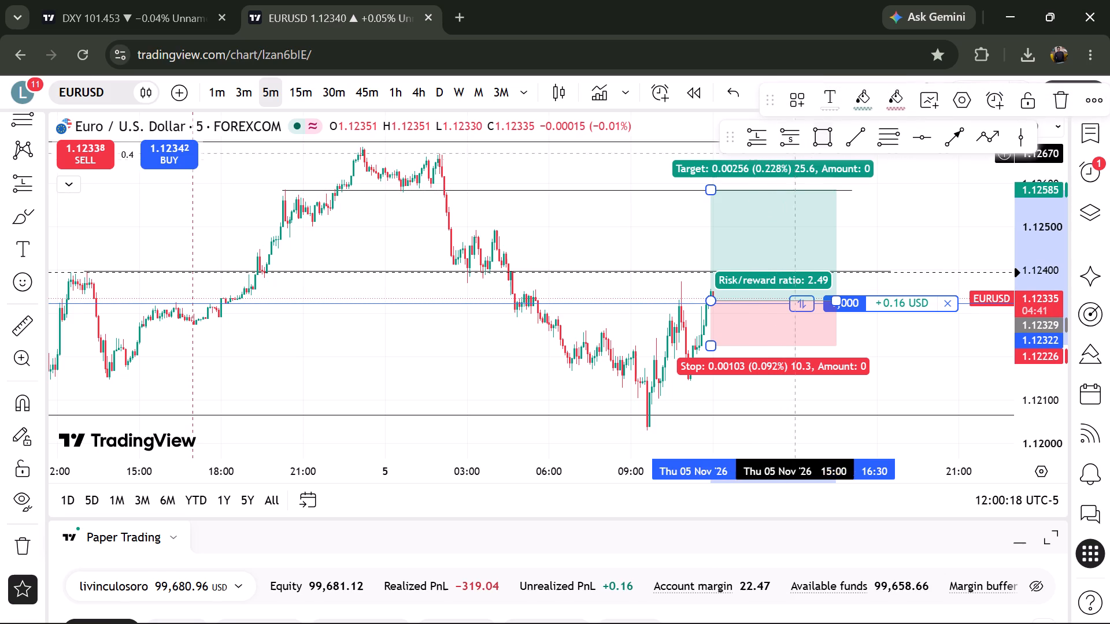
double_click(683, 188)
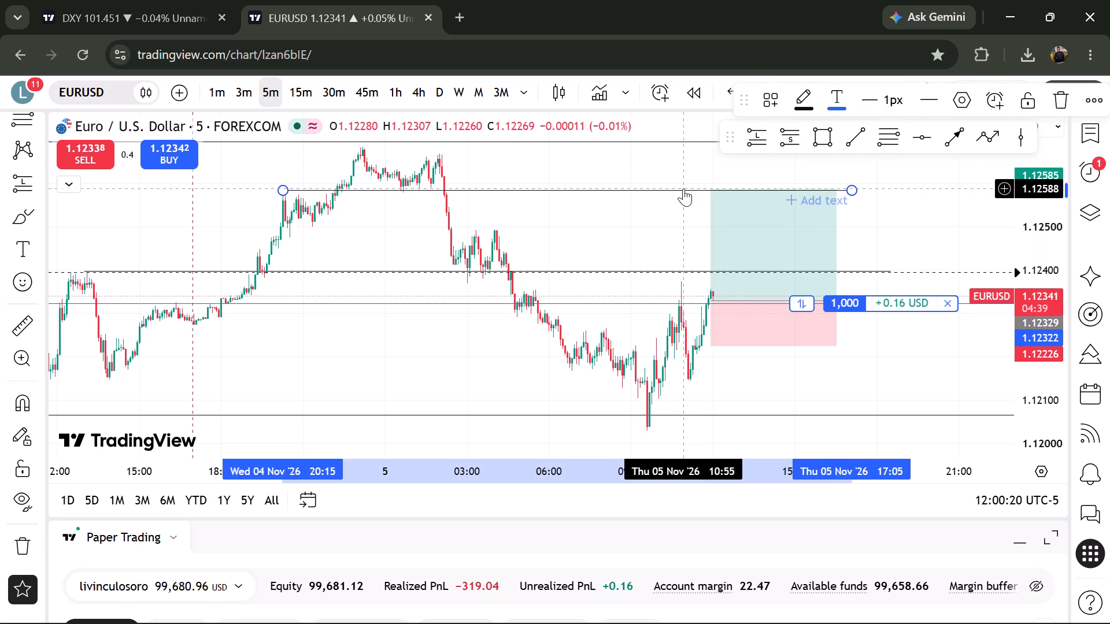
click(831, 197)
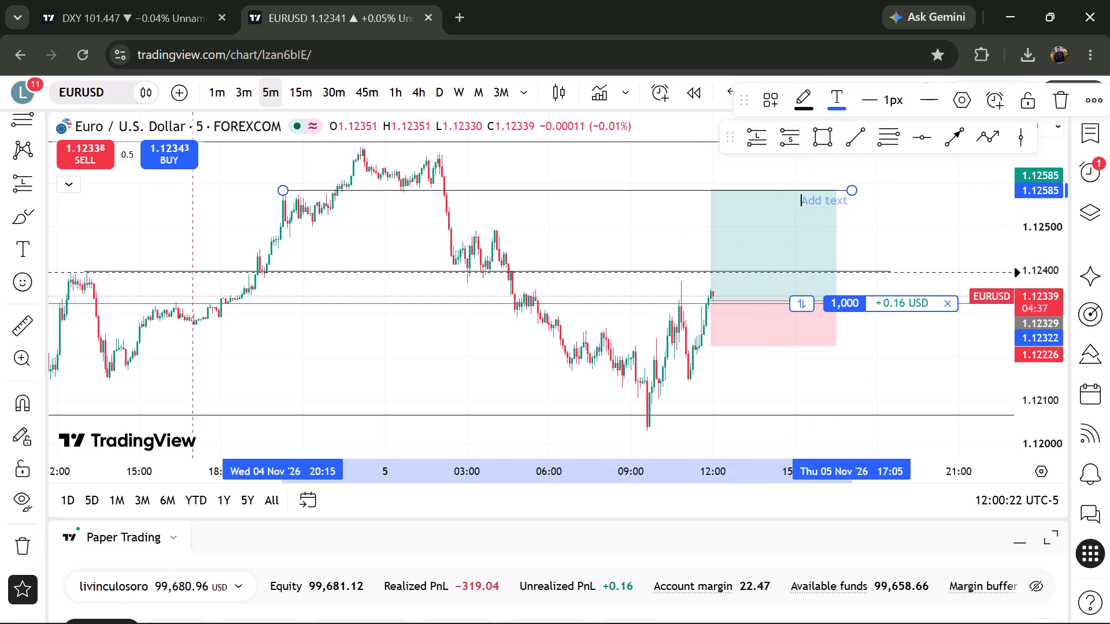
text(arget)
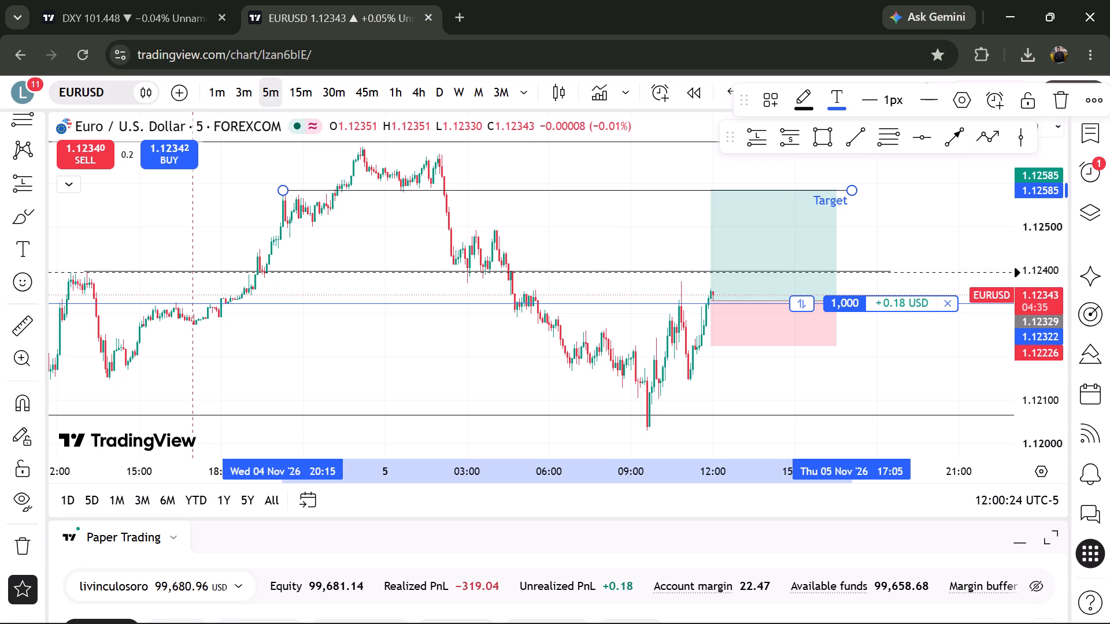
click(865, 232)
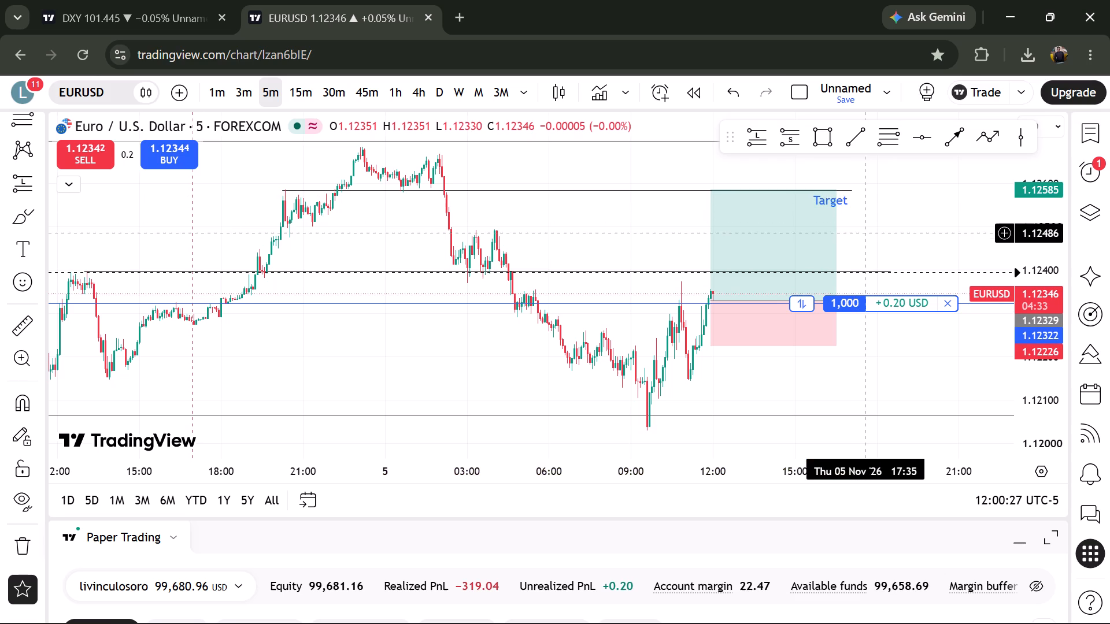
Switch to the GBPUSD chart window and dismiss the price alert notification and the upgrade advert.
key(alt+Tab)
key(alt+Tab)
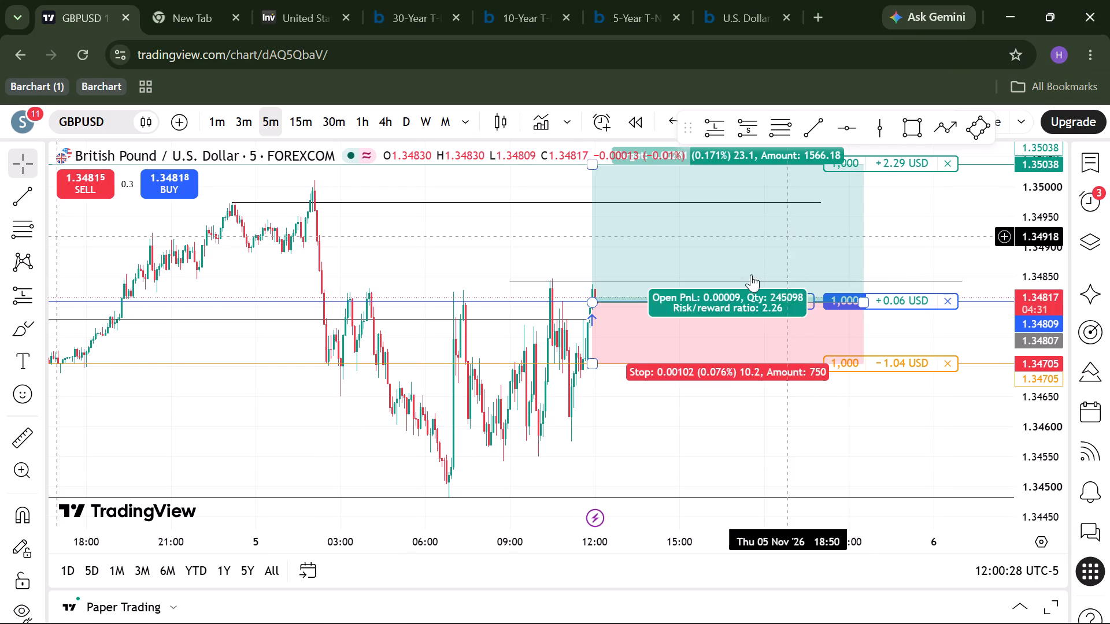
click(679, 403)
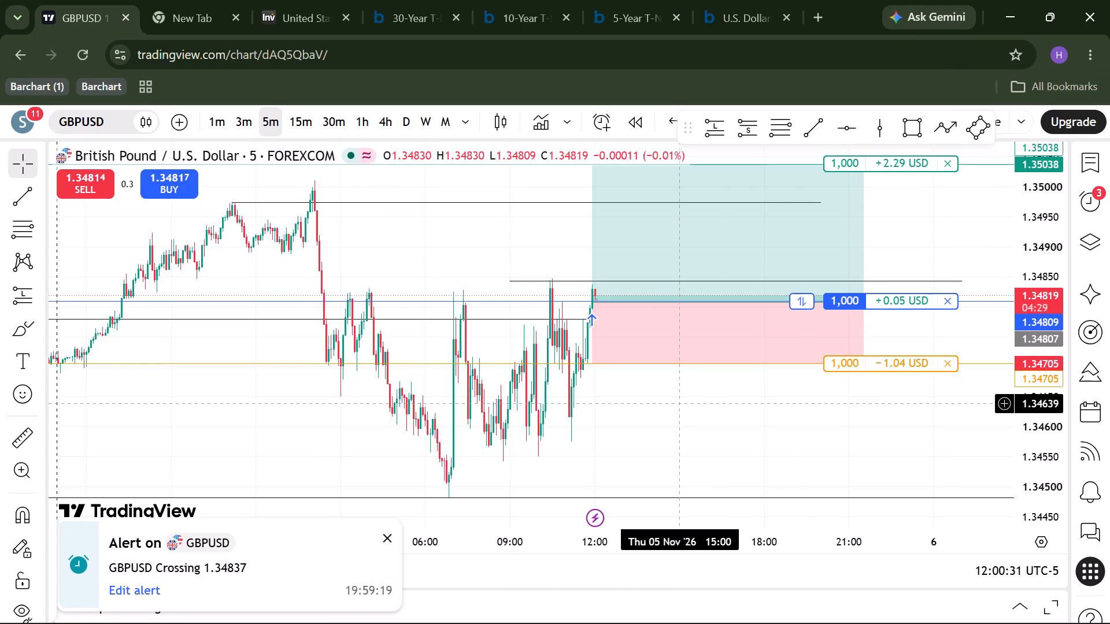
scroll(679, 403, down, 1)
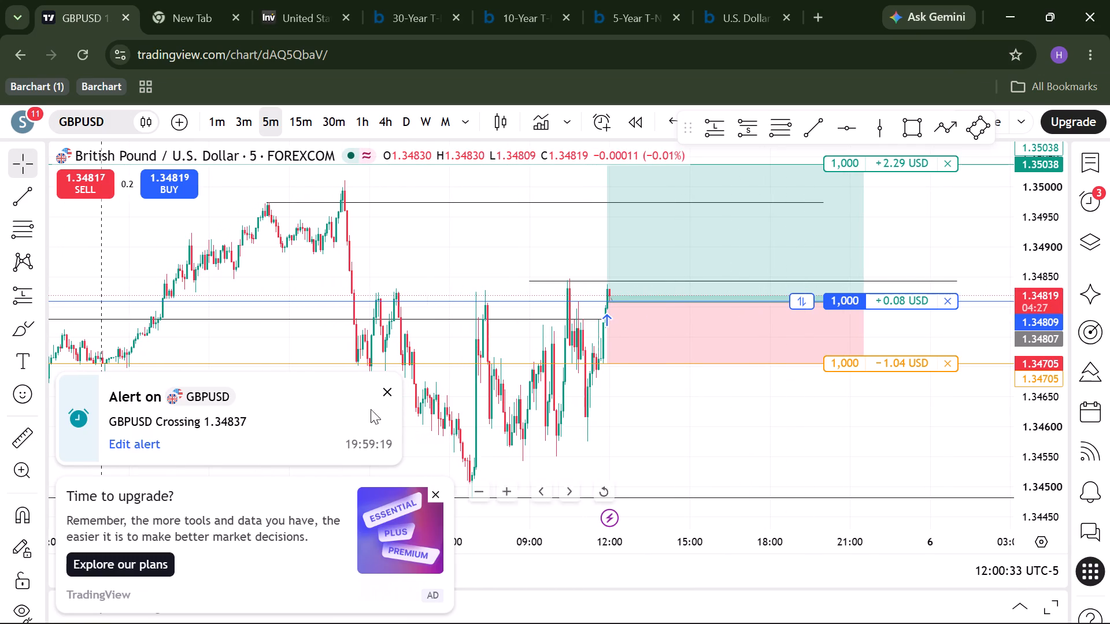
click(388, 390)
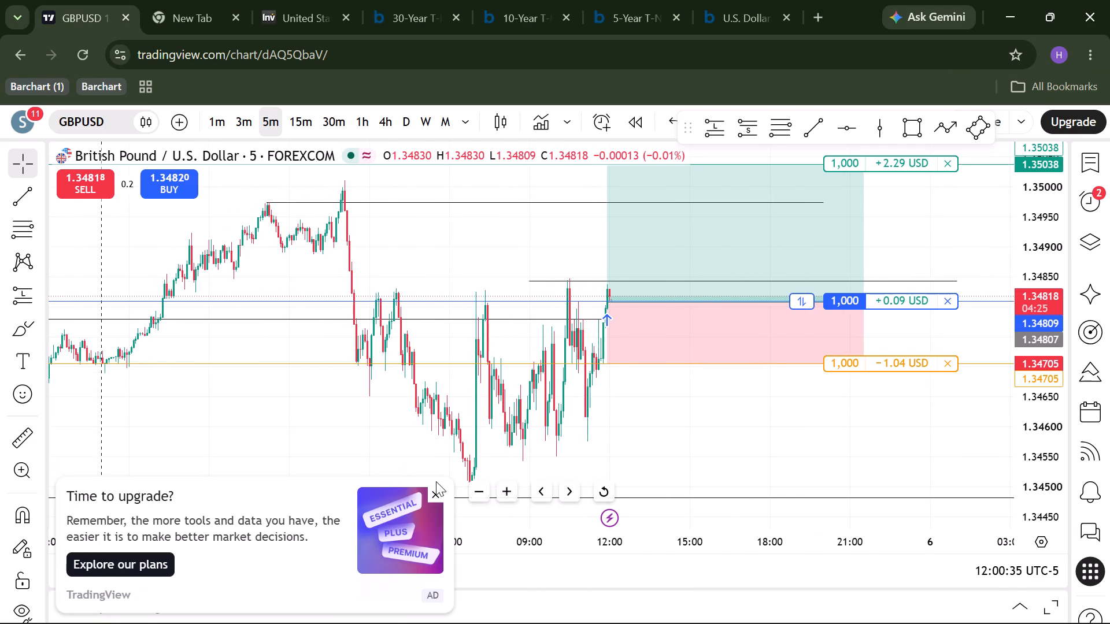
click(435, 496)
Examine the GBPUSD 5-minute price action around the open long position and its marked levels.
scroll(581, 445, down, 2)
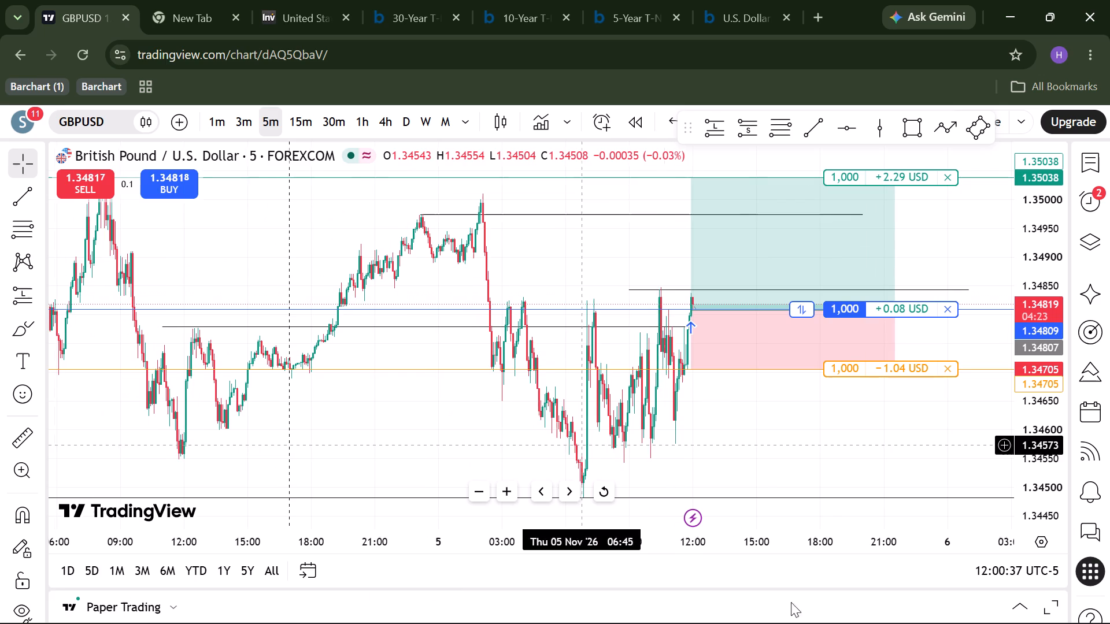
click(871, 610)
click(871, 610)
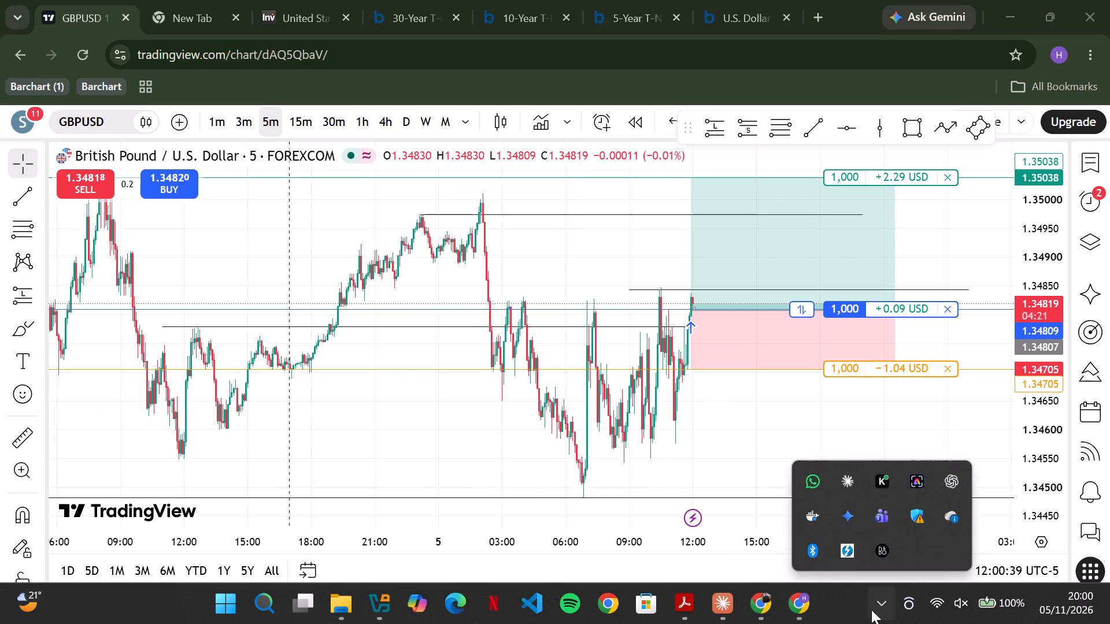
drag(1039, 254, 1038, 326)
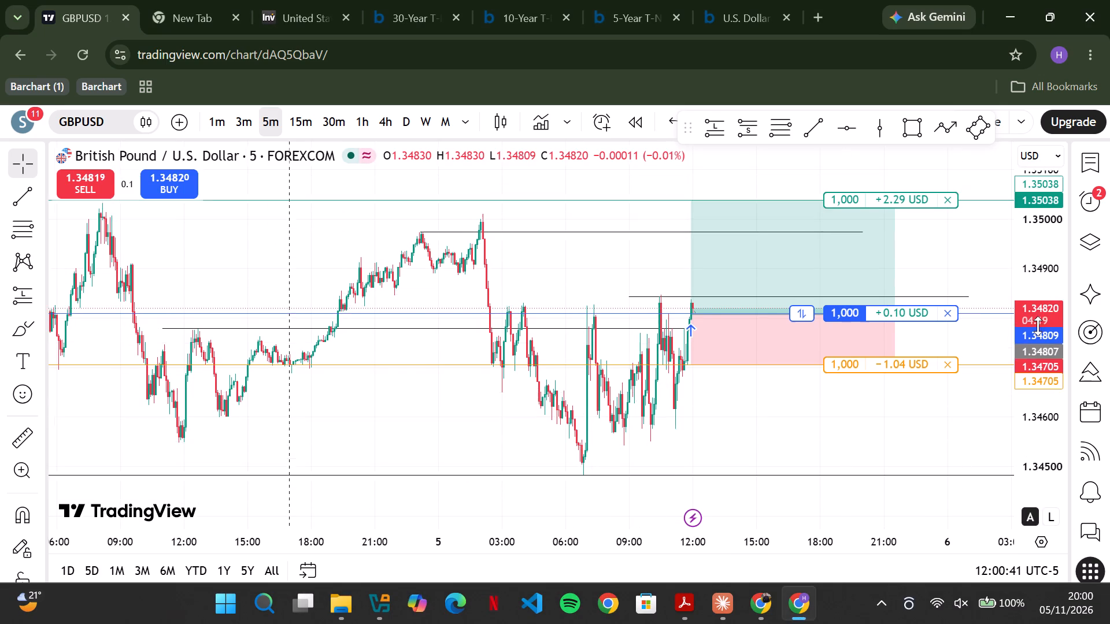
drag(1038, 326, 1034, 347)
scroll(797, 391, up, 1)
scroll(797, 391, left, 1)
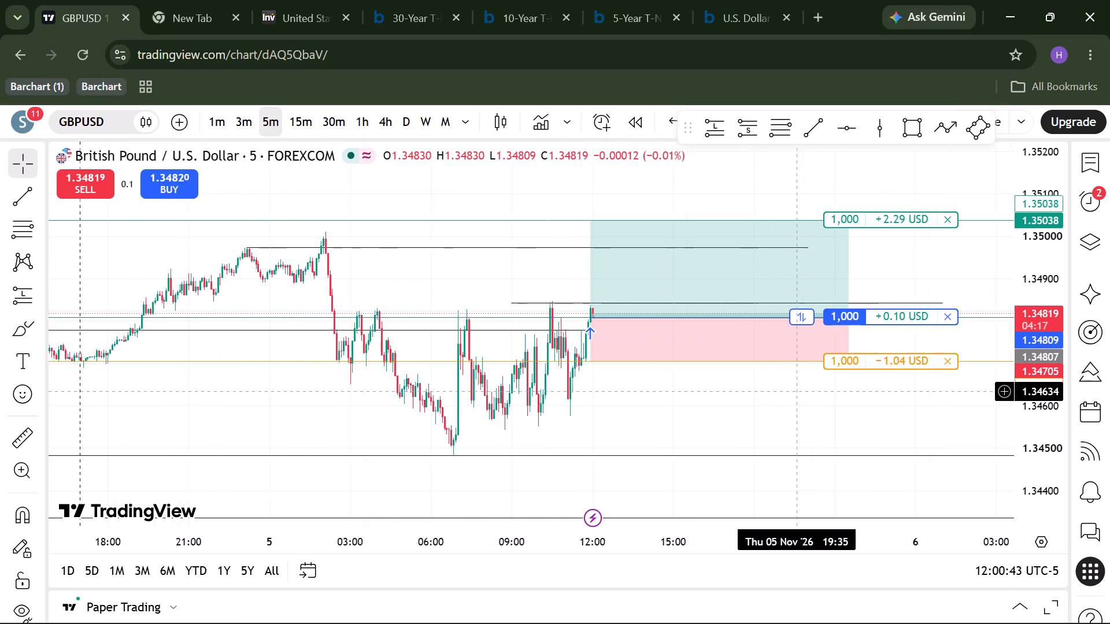
scroll(797, 391, left, 1)
scroll(797, 391, down, 1)
scroll(797, 391, left, 1)
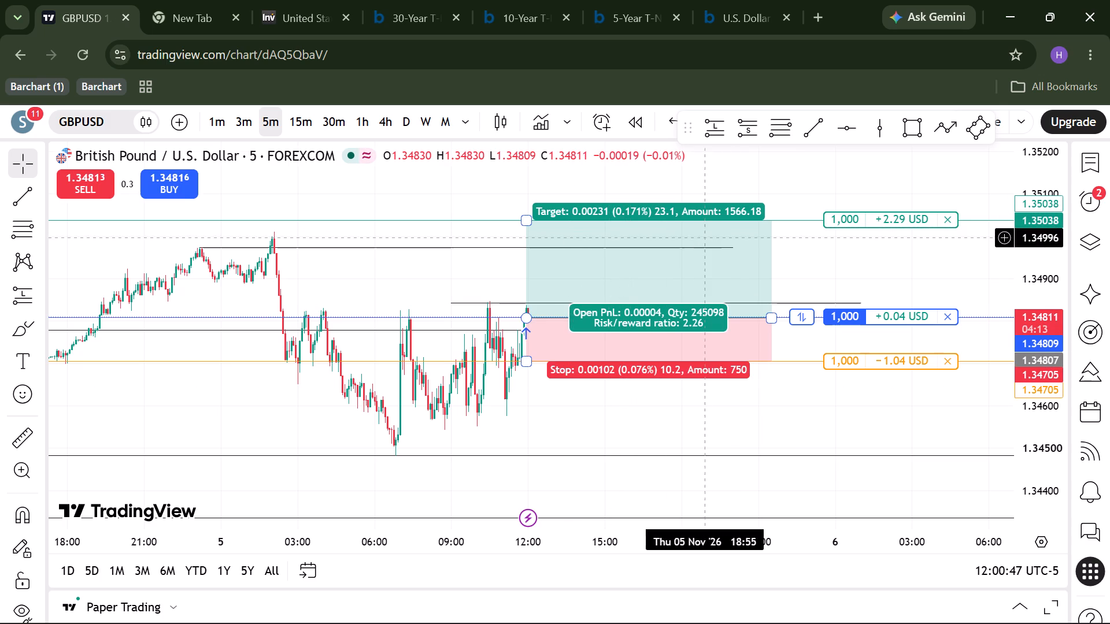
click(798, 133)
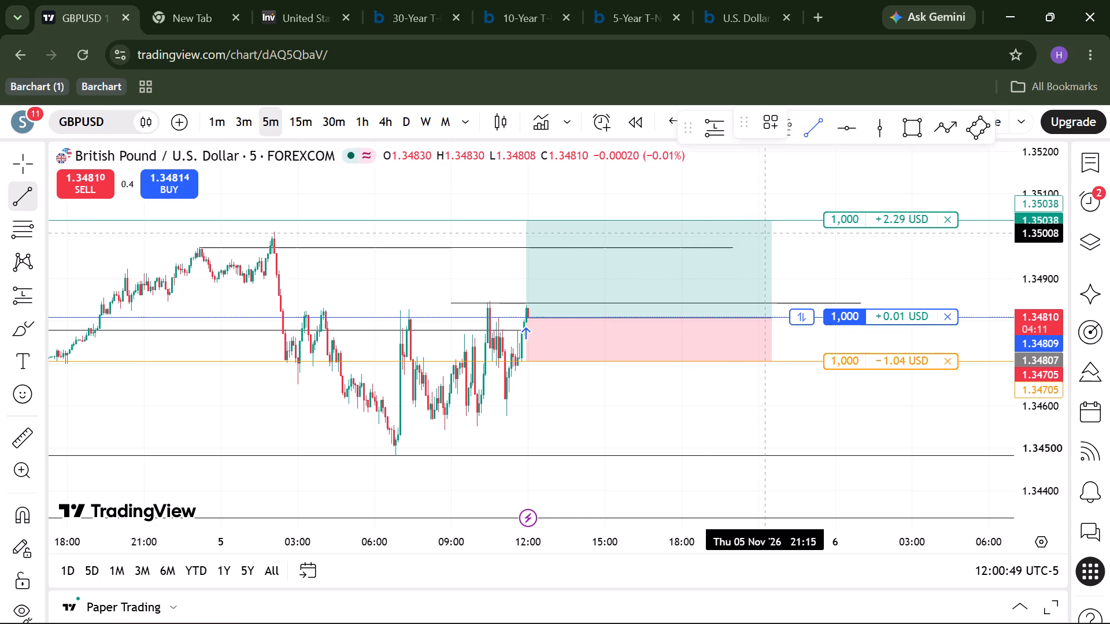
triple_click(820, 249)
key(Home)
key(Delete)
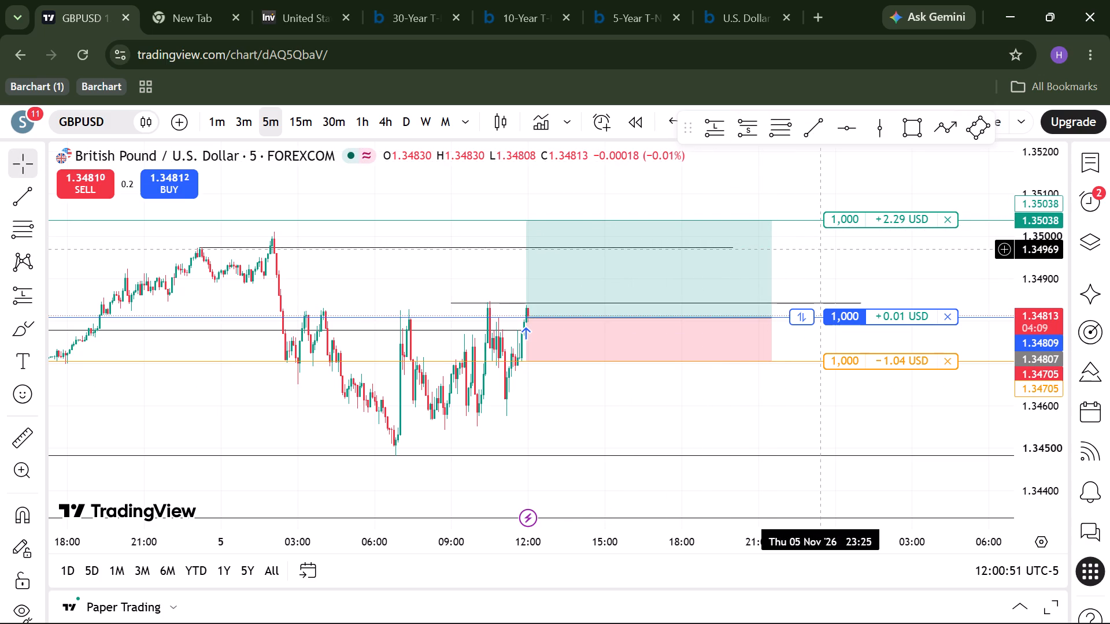
Label the 1.34974 trend line on the GBPUSD chart with the text "Long-term high".
double_click(482, 243)
double_click(478, 249)
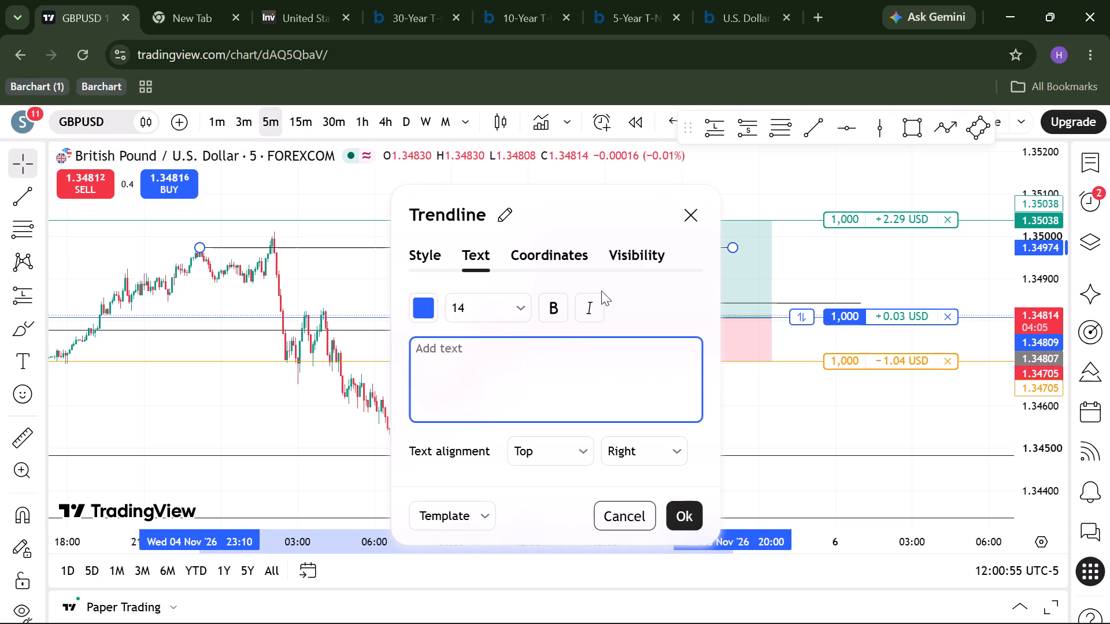
click(538, 374)
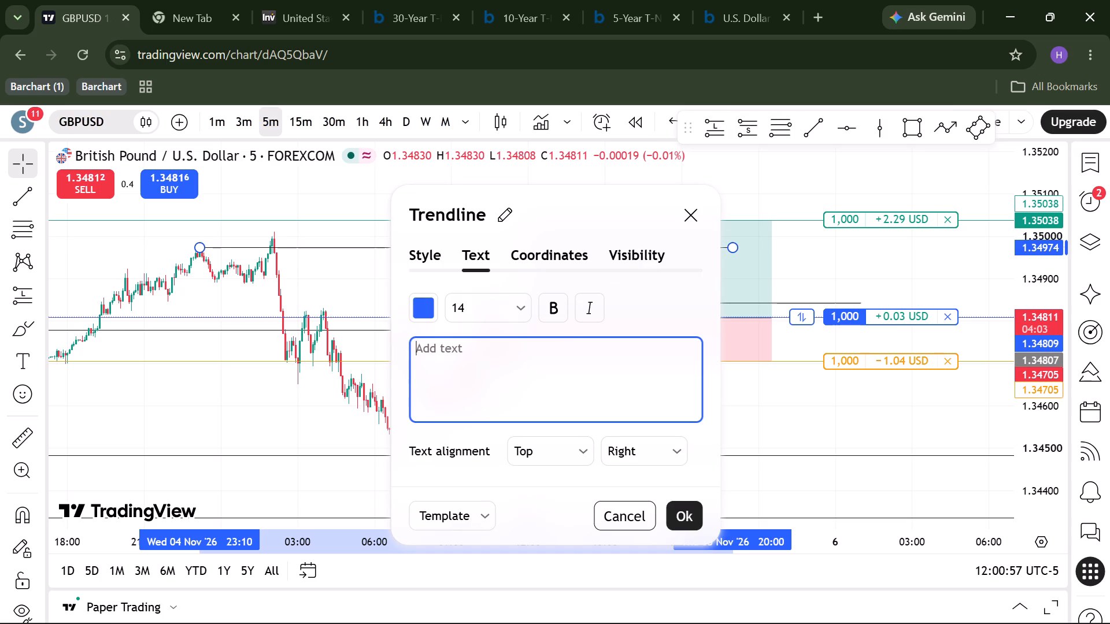
click(538, 374)
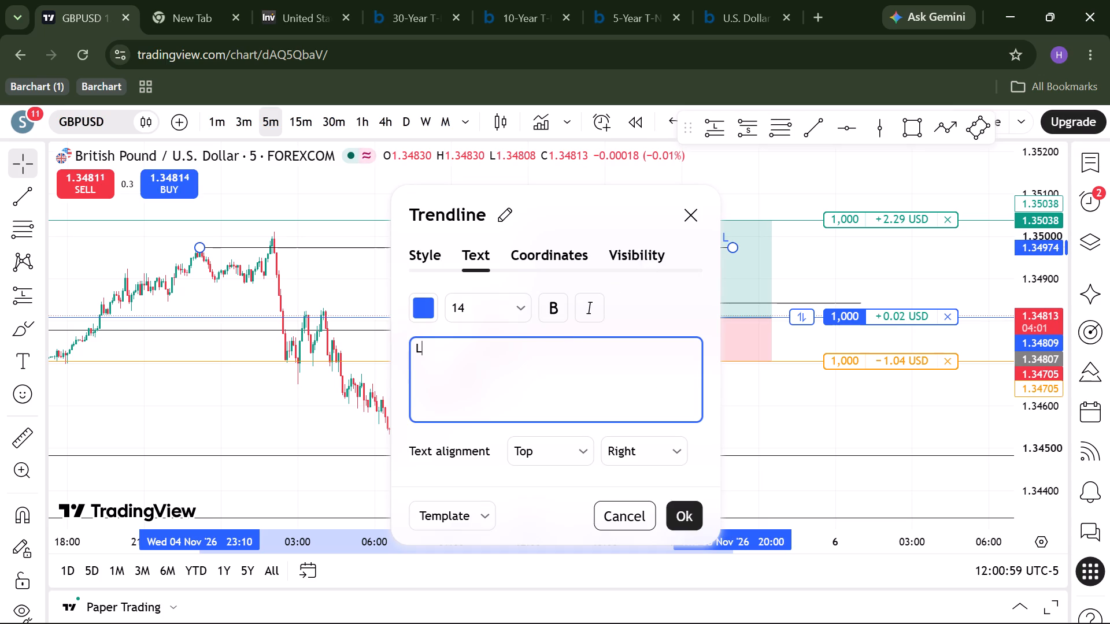
text(ong)
key(space)
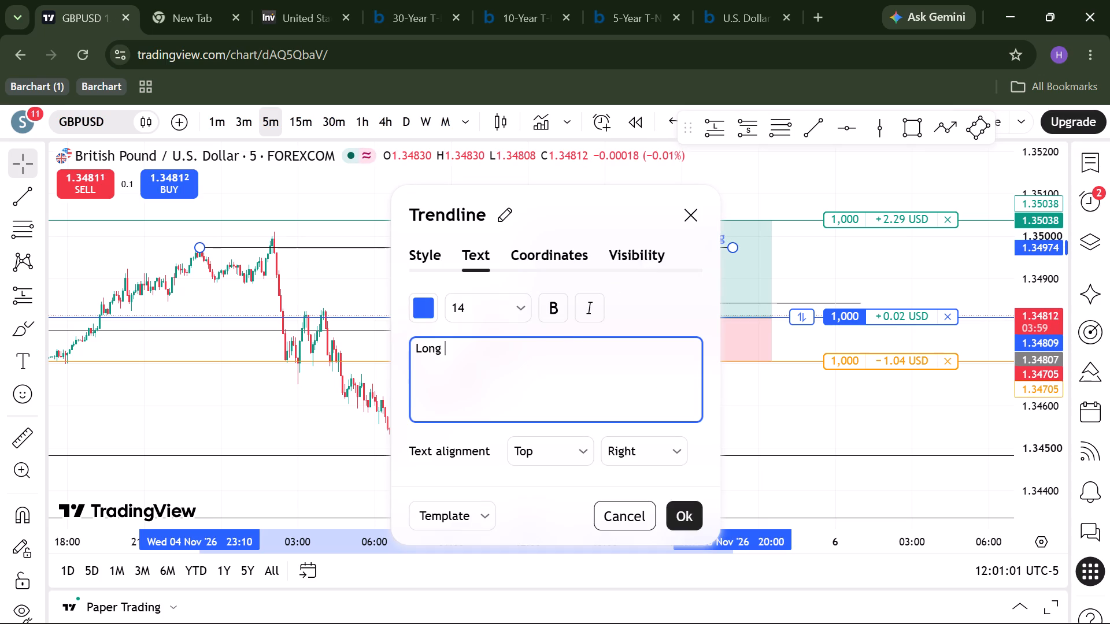
key(BackSpace)
text(-term h)
key(i)
text(gh)
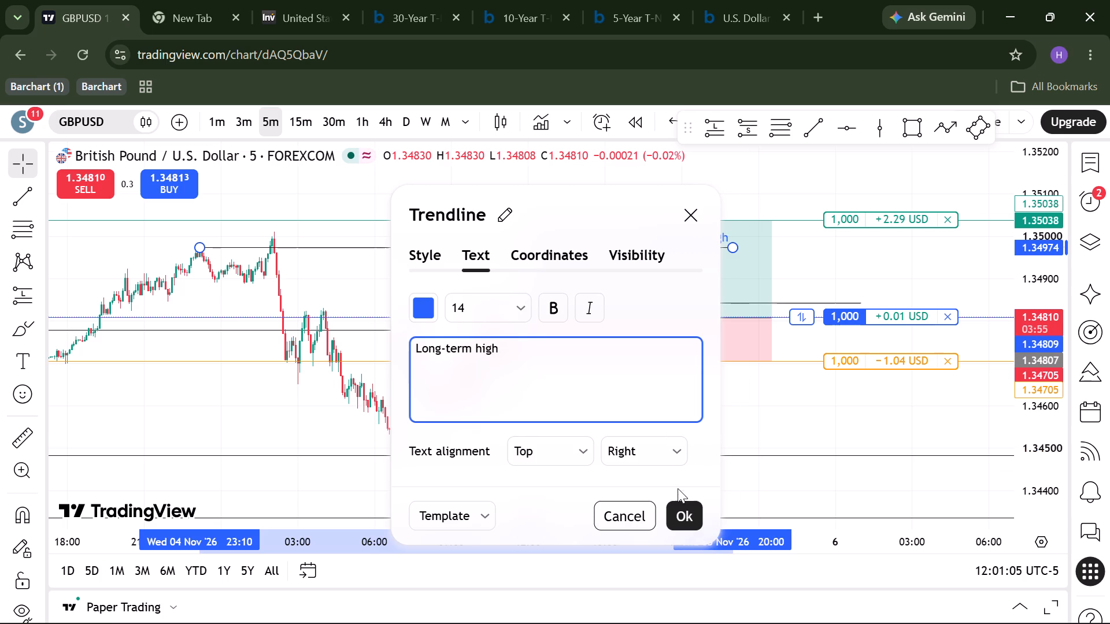
click(681, 515)
click(704, 440)
Lock the GBPUSD chart's vertical cursor line by time at 16:15 on 05 Nov.
scroll(704, 440, down, 1)
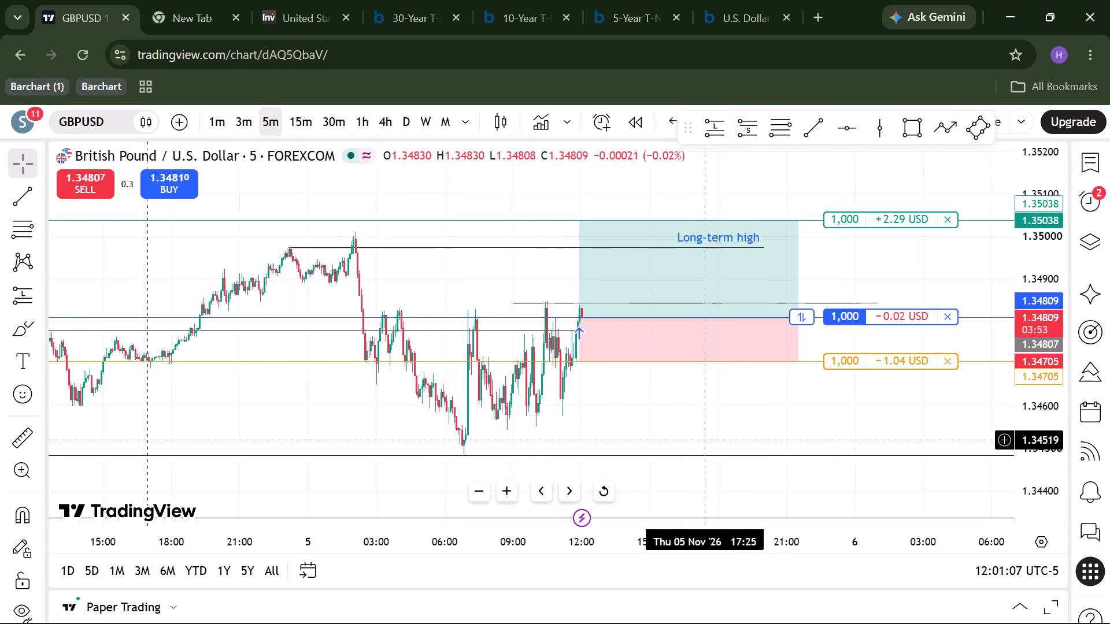
scroll(704, 440, down, 1)
right_click(704, 440)
click(704, 440)
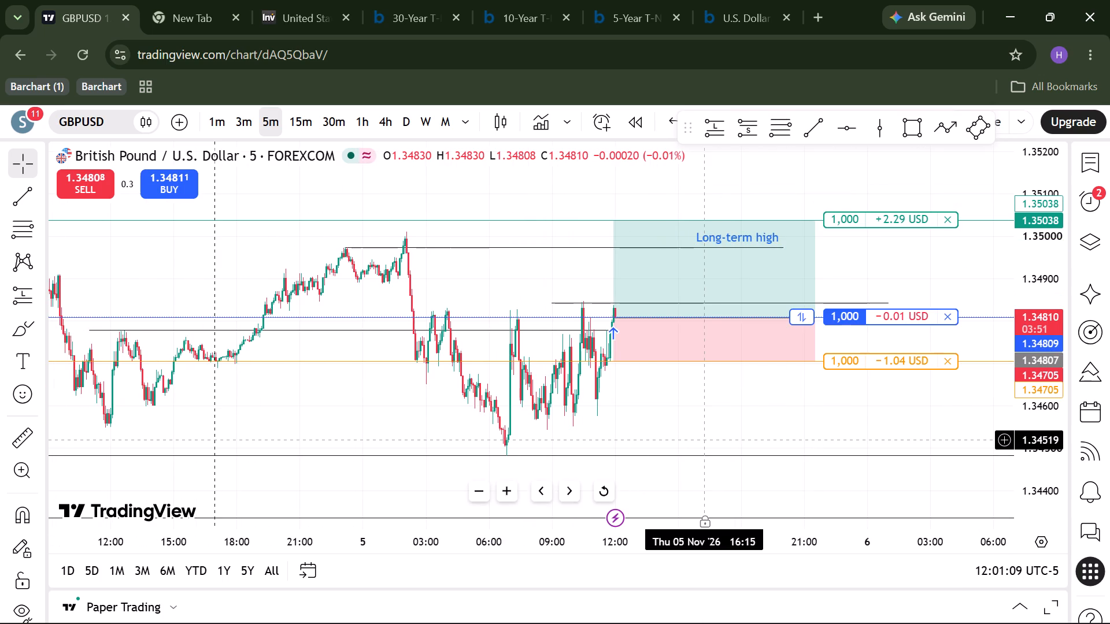
click(693, 440)
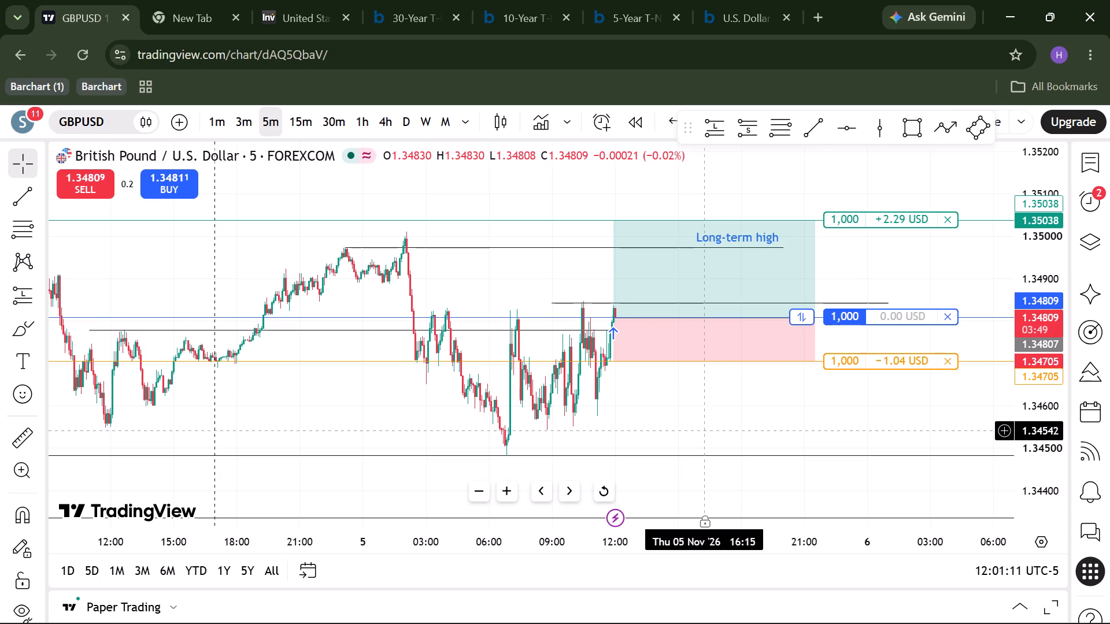
Review the 30-Year, 10-Year, 5-Year Treasury and U.S. Dollar futures charts on Barchart, then return to the EURUSD chart.
key(alt+Tab)
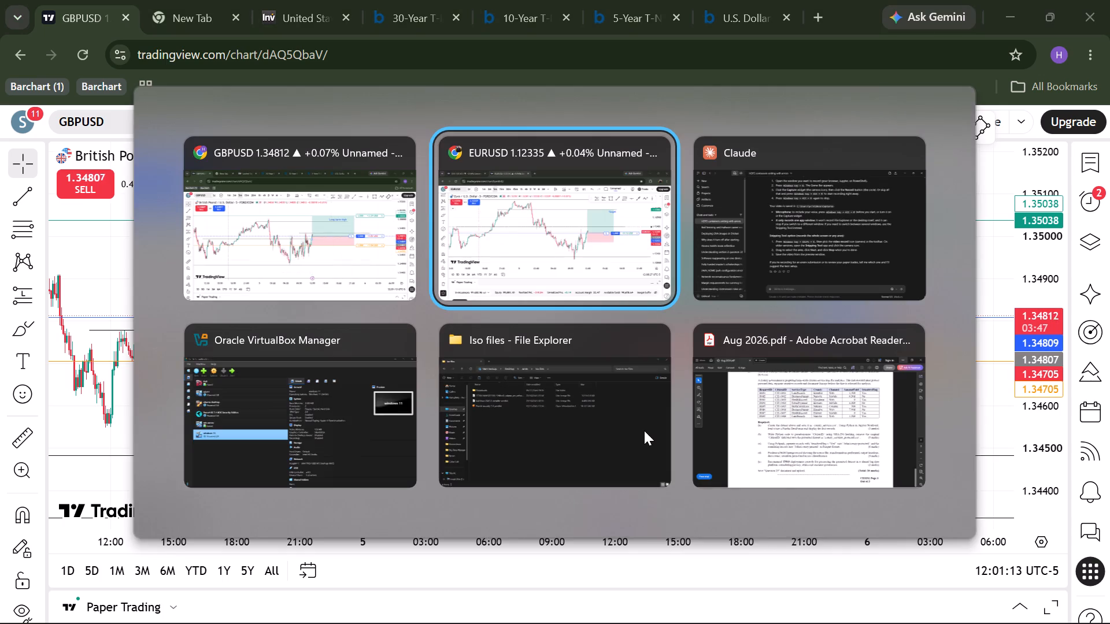
key(alt+Tab)
click(410, 0)
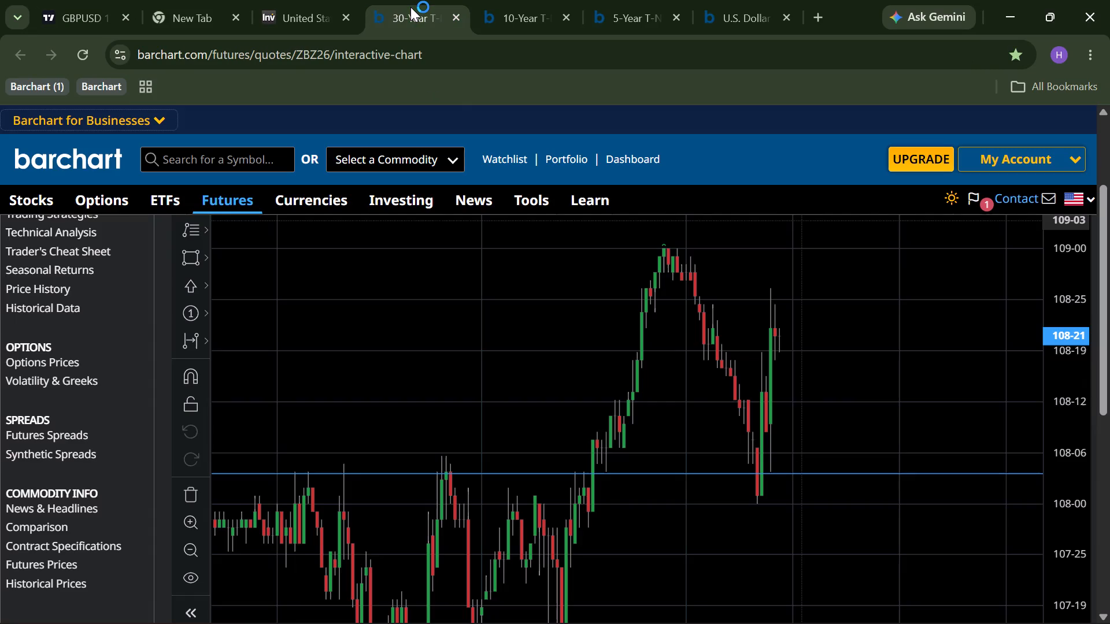
scroll(533, 353, down, 1)
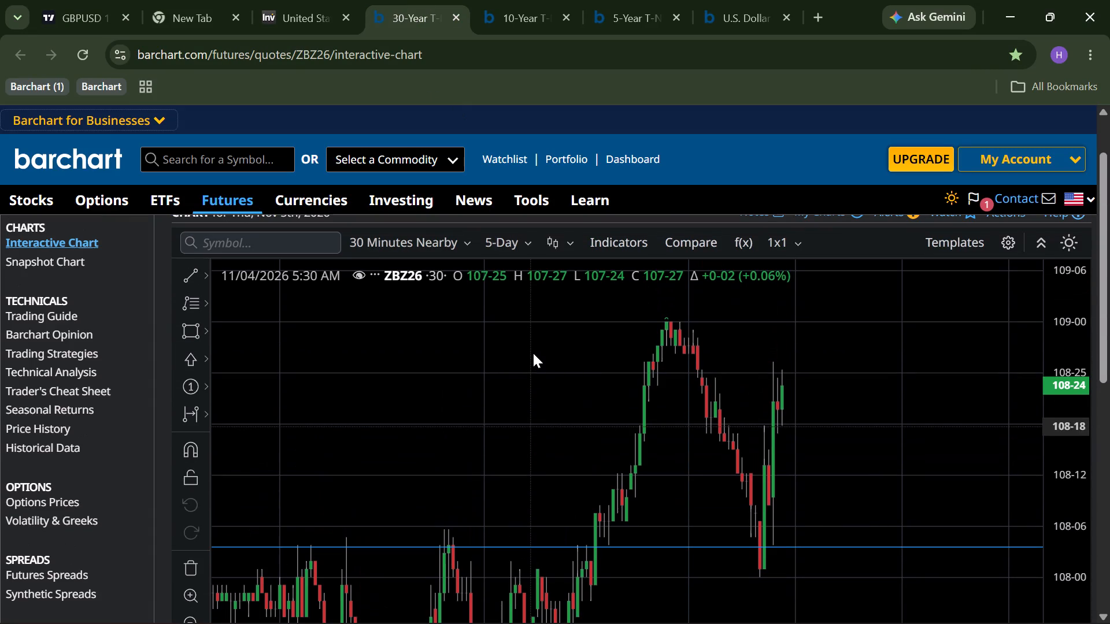
click(520, 8)
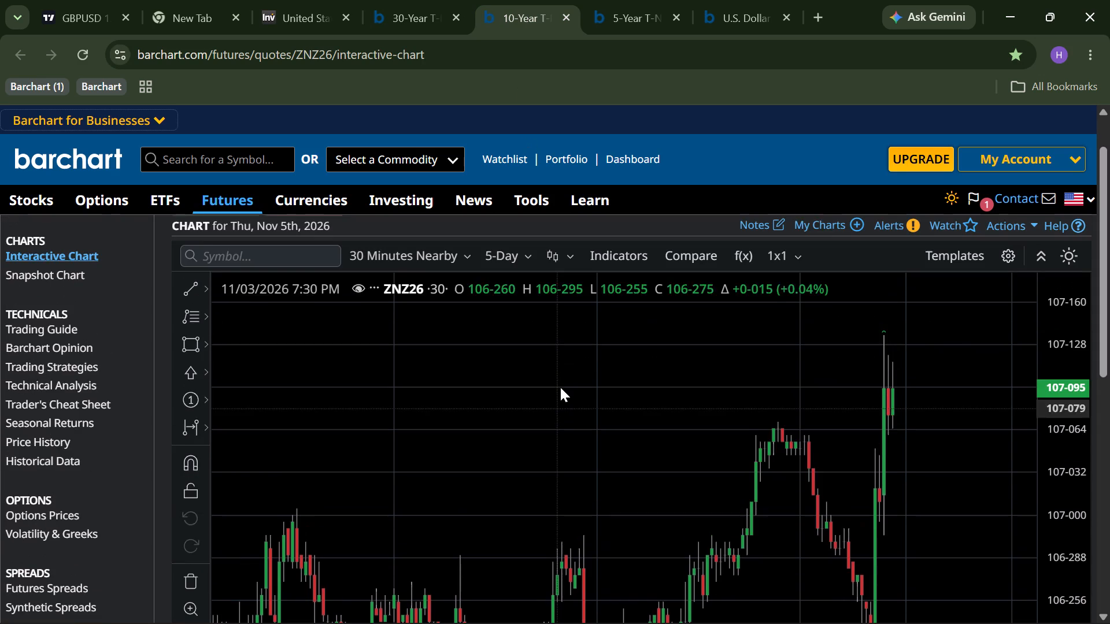
click(631, 0)
click(732, 11)
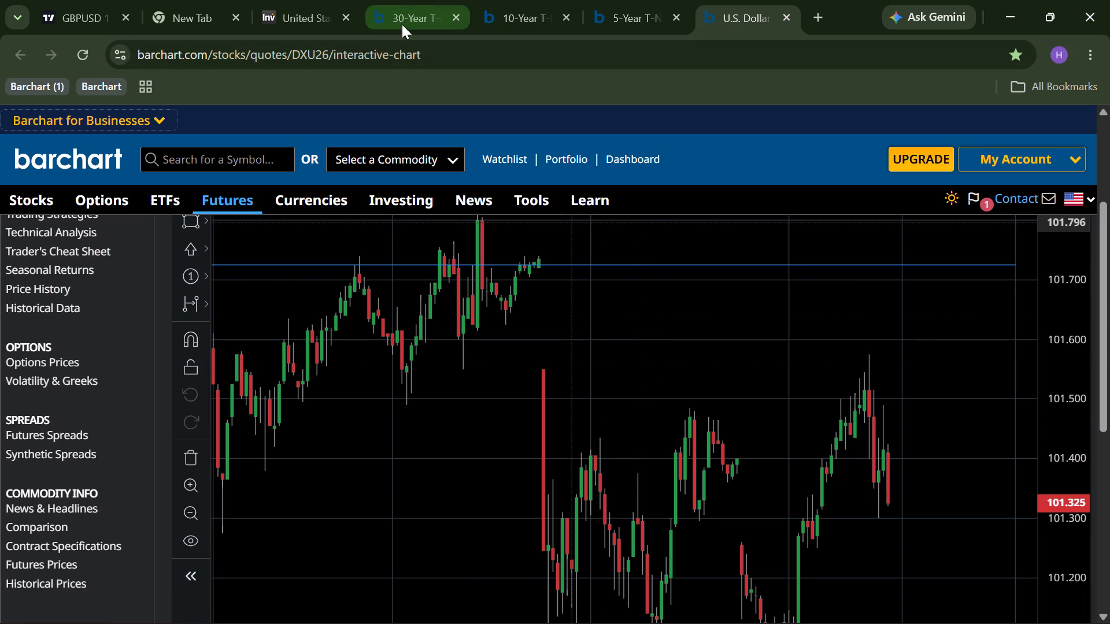
click(406, 17)
key(alt+Tab)
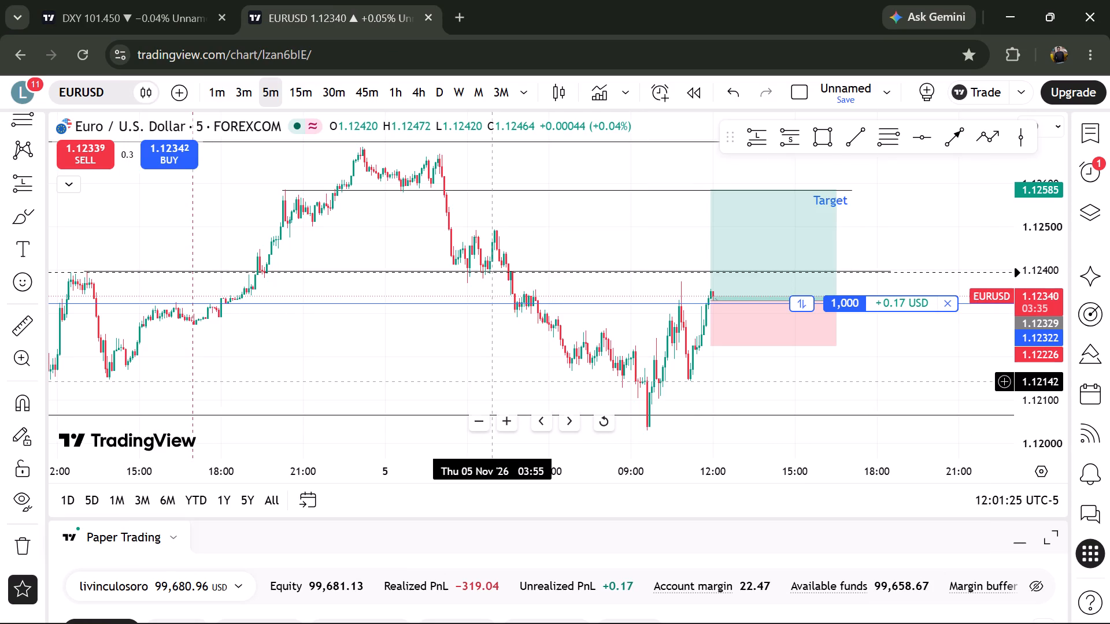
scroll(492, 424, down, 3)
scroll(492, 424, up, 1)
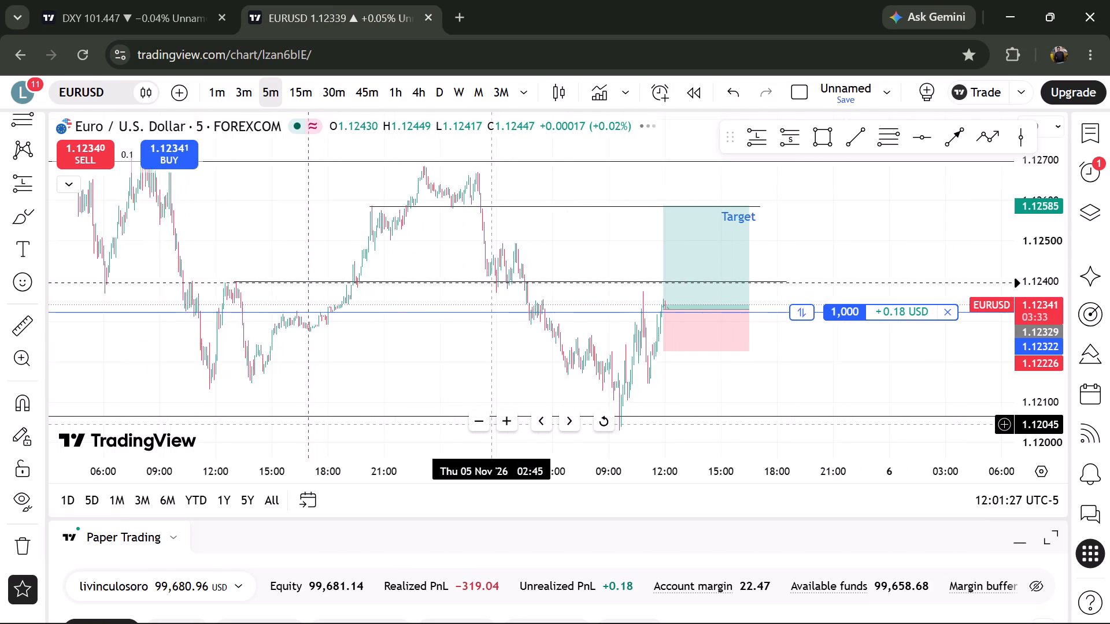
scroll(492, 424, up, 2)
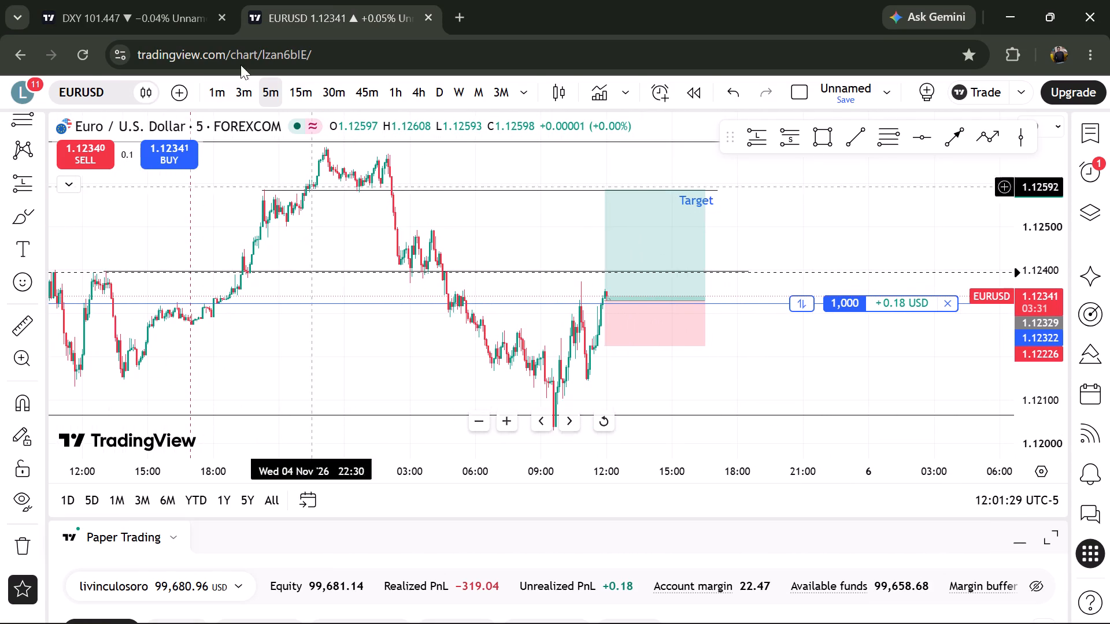
Switch to the browser window with the Barchart charts, bring up its GBPUSD chart and close the empty New Tab page.
key(alt+Tab)
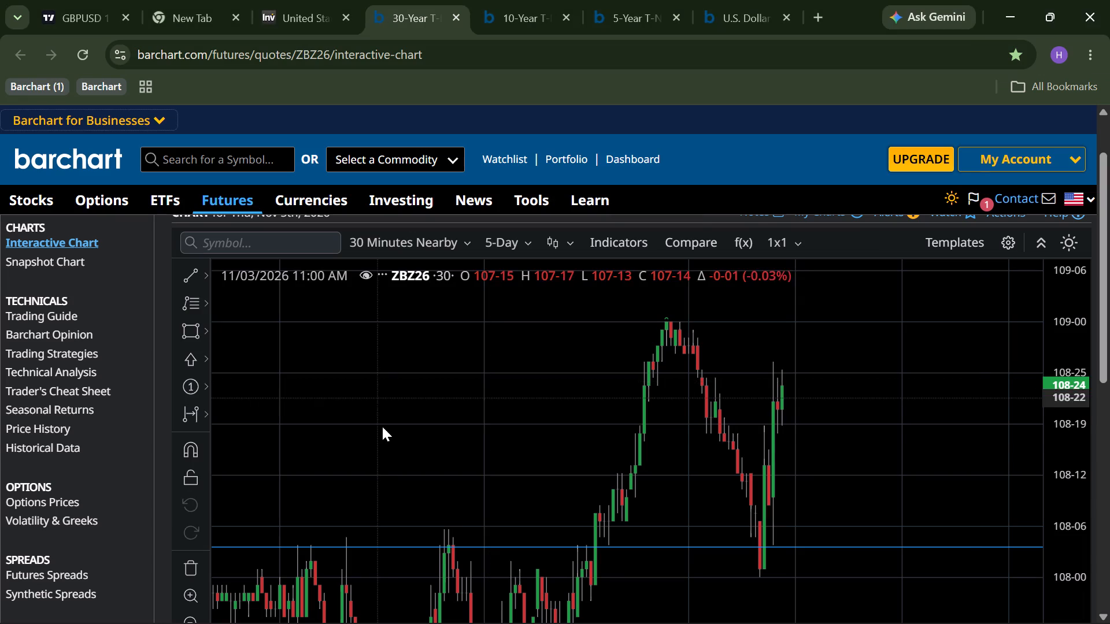
key(alt+Tab)
key(alt+Tab)
key(alt+Tab)
key(alt+Tab)
key(alt+Tab)
key(alt+Tab)
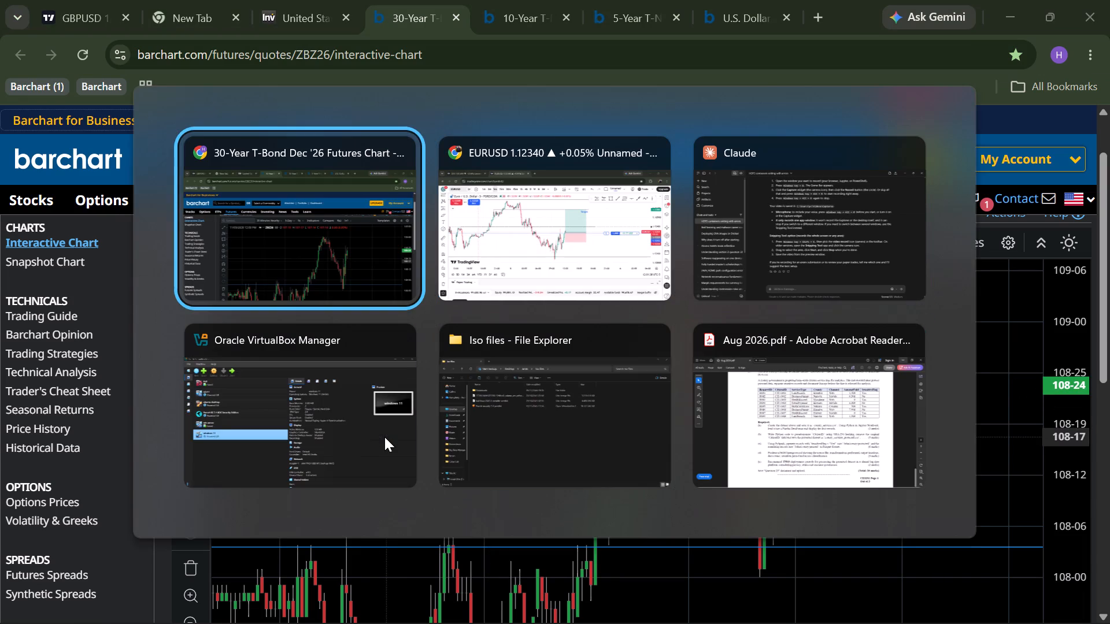
key(alt+Tab)
key(alt+Tab)
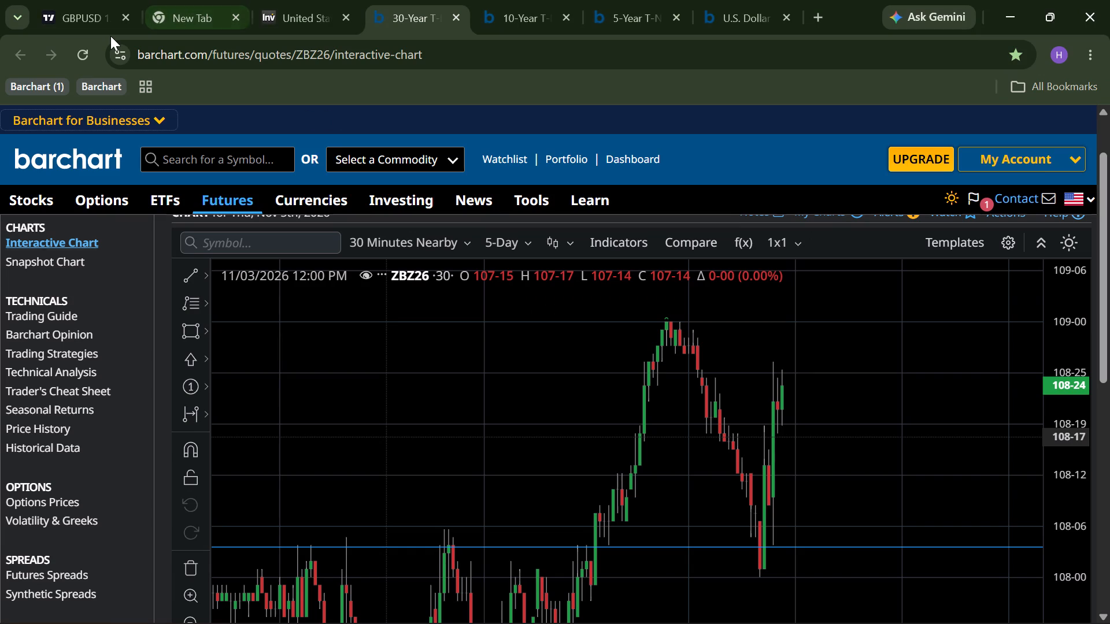
click(86, 14)
click(235, 17)
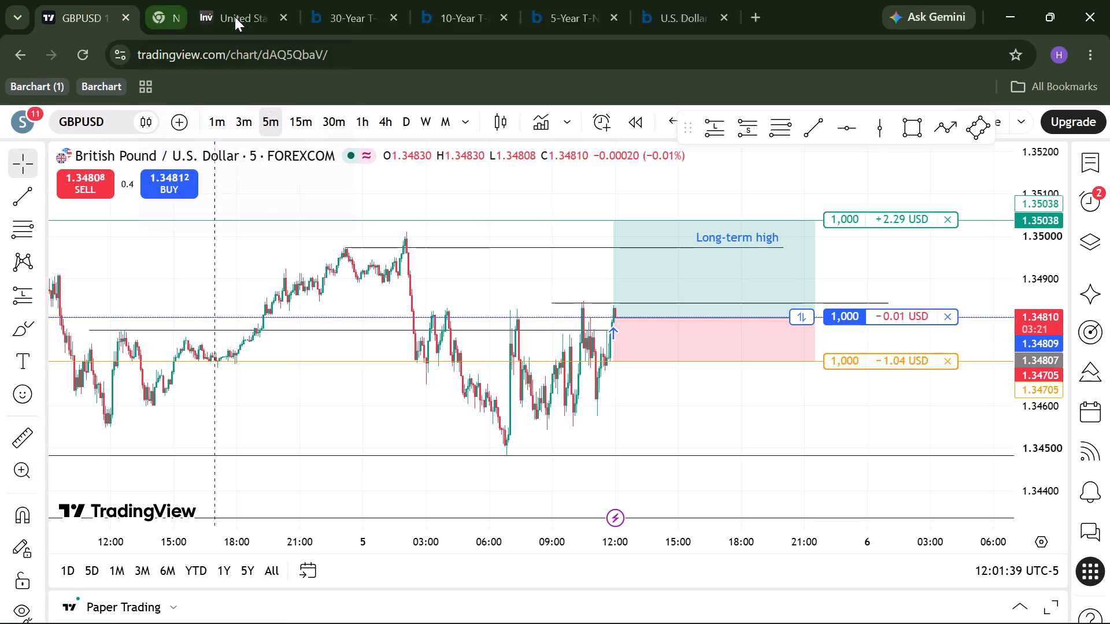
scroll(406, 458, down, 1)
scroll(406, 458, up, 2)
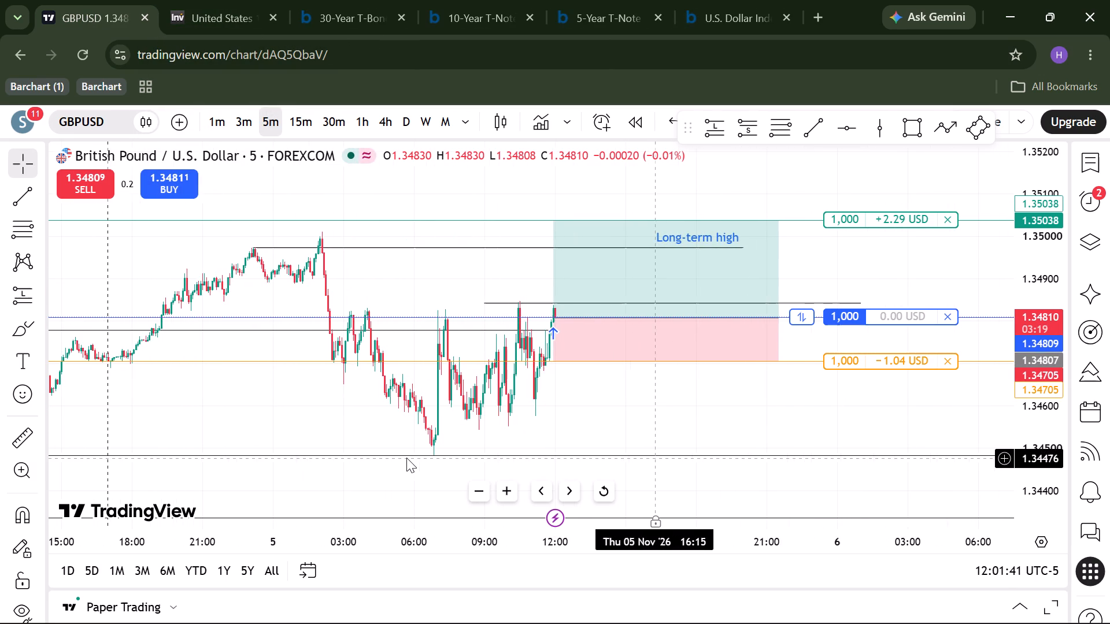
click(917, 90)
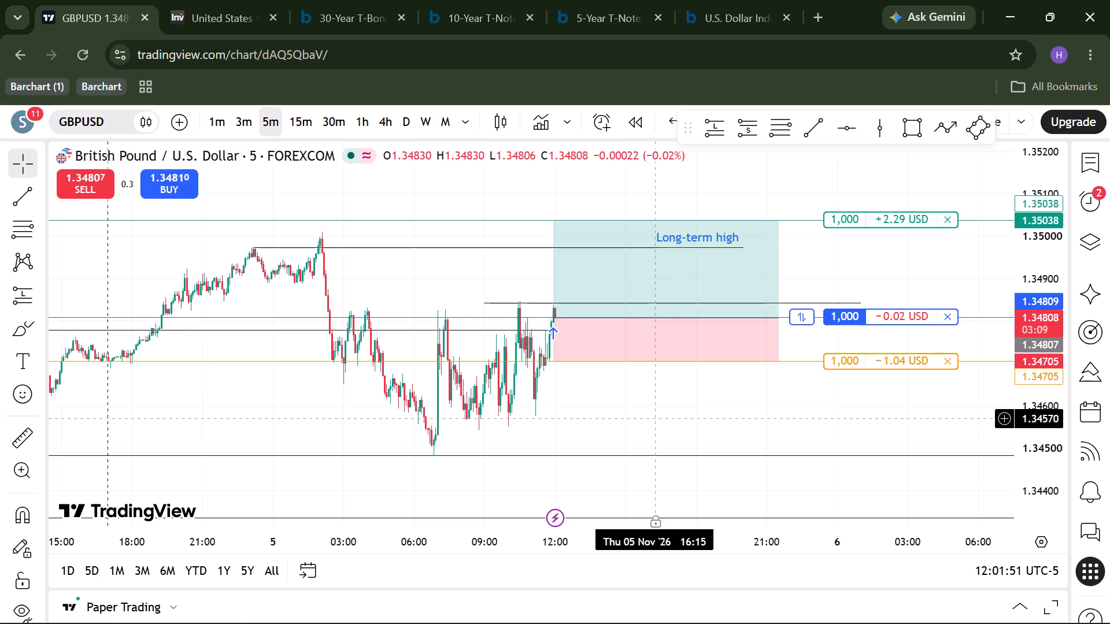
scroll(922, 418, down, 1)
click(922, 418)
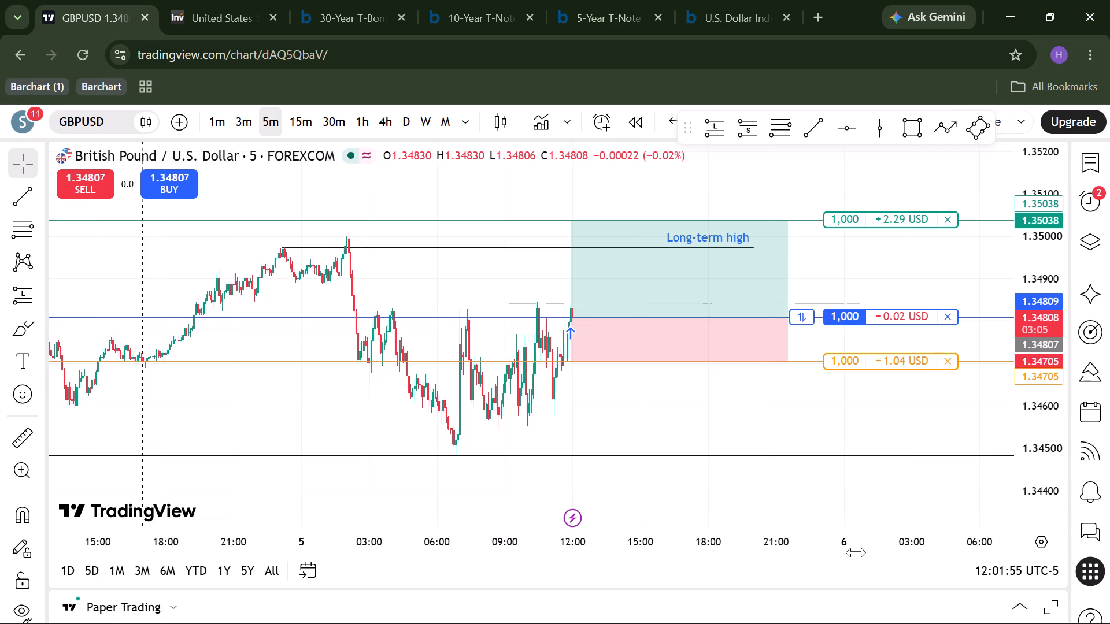
Show the hidden system tray icons.
click(893, 597)
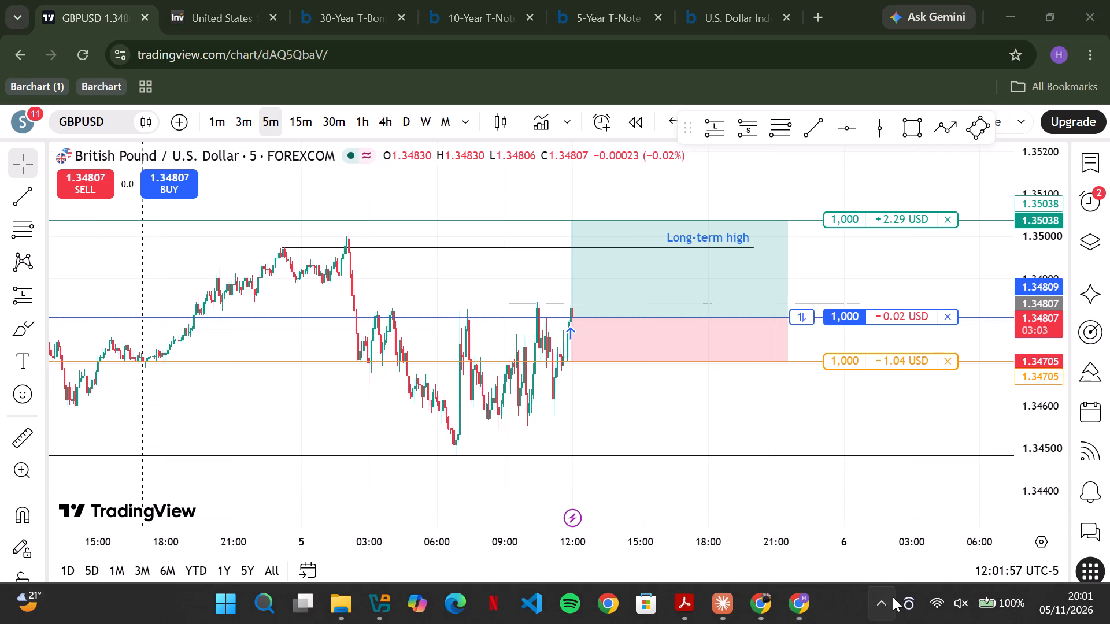